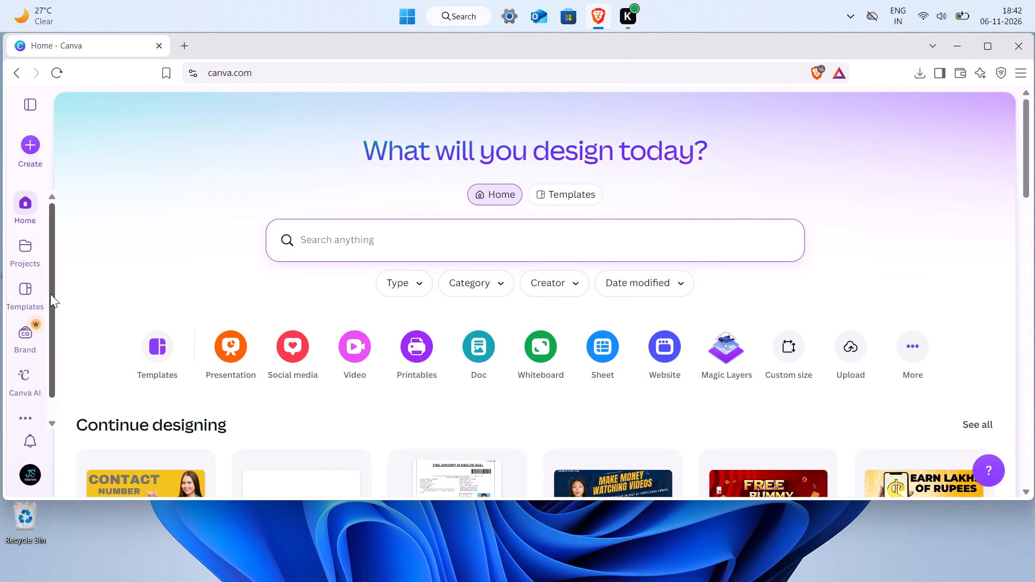
# Search the templates for "poster" and create a blank poster design.
pyautogui.click(162, 349)
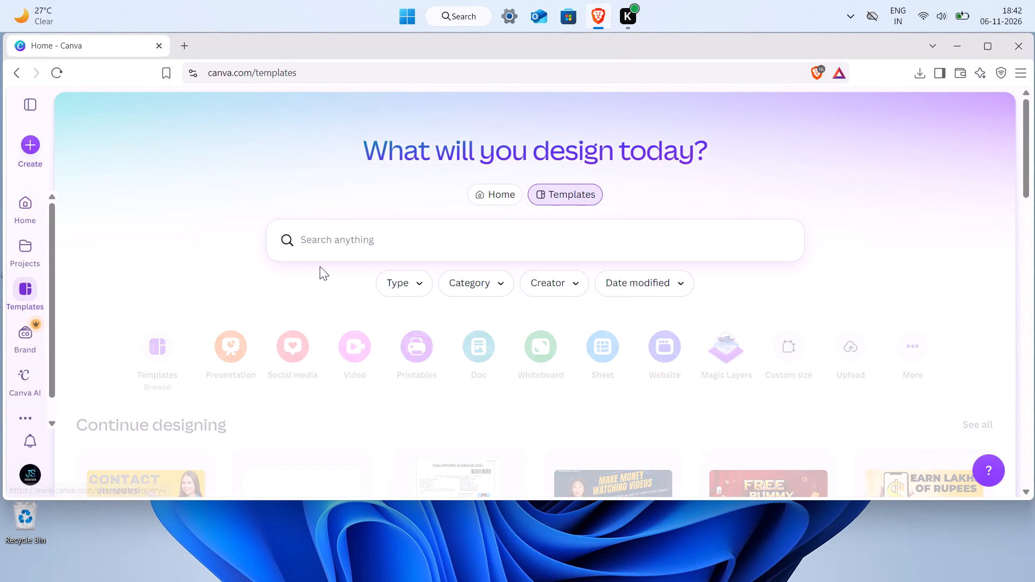
pyautogui.click(353, 241)
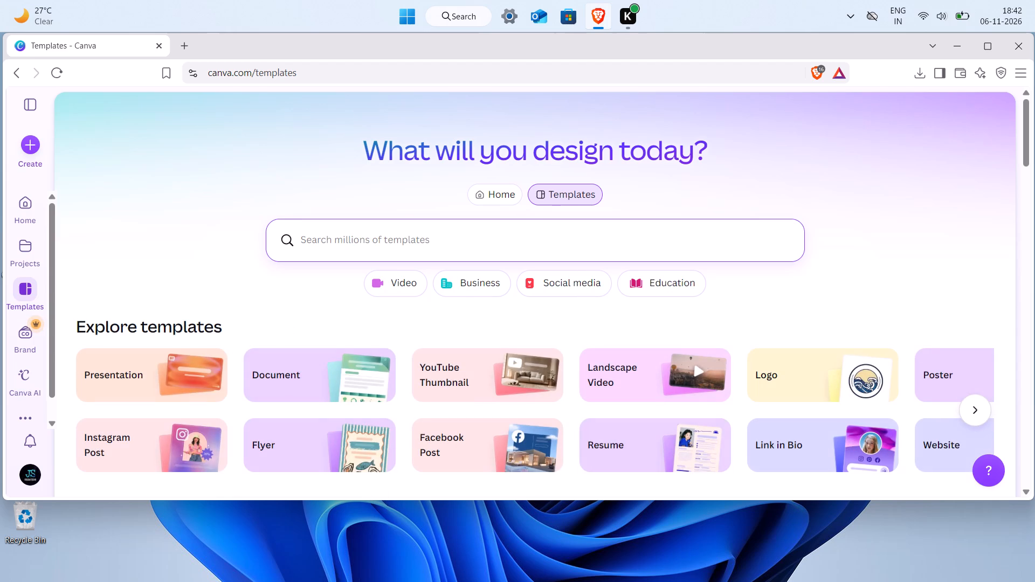
pyautogui.write('poster')
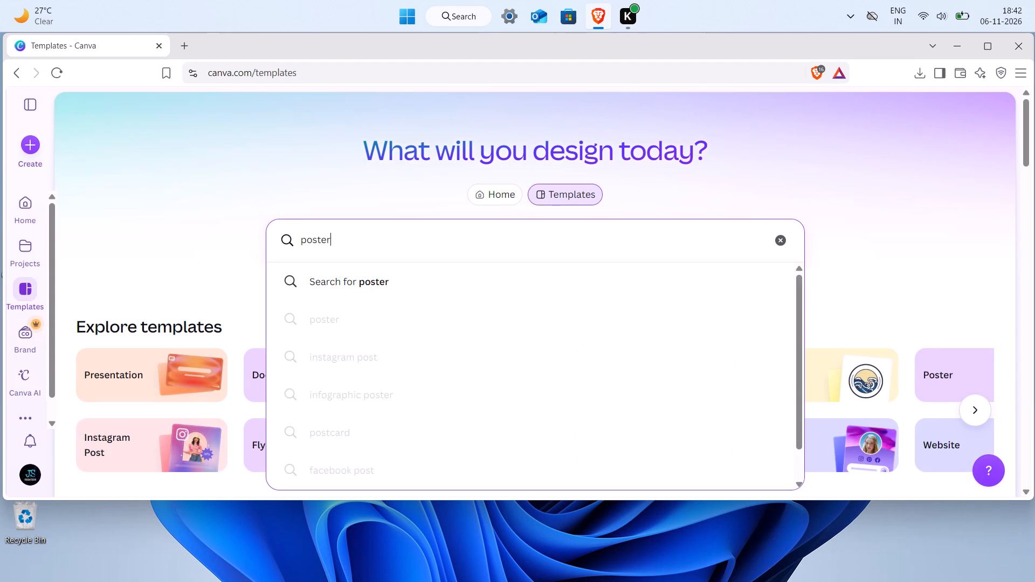
pyautogui.press('Return')
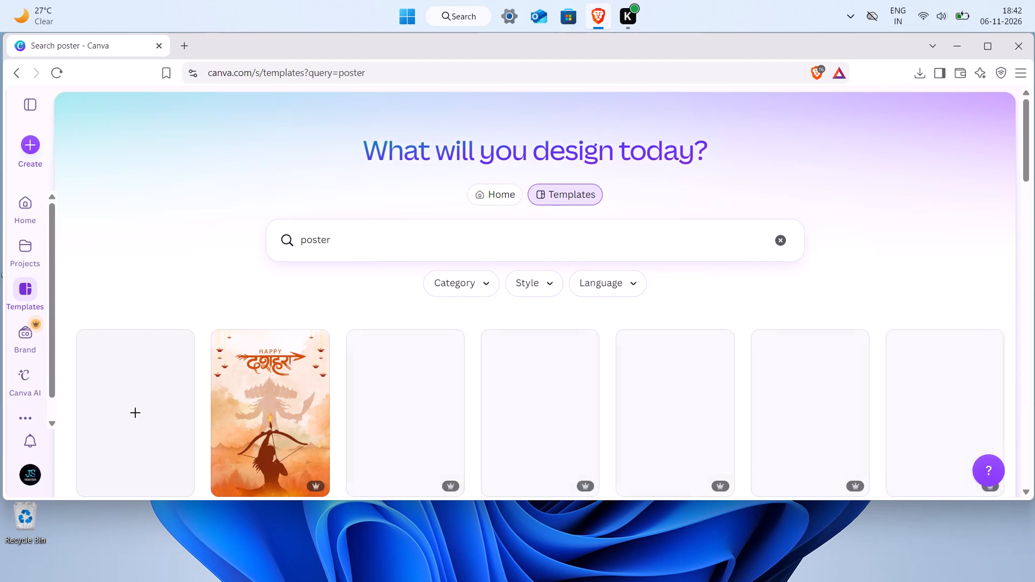
pyautogui.click(126, 397)
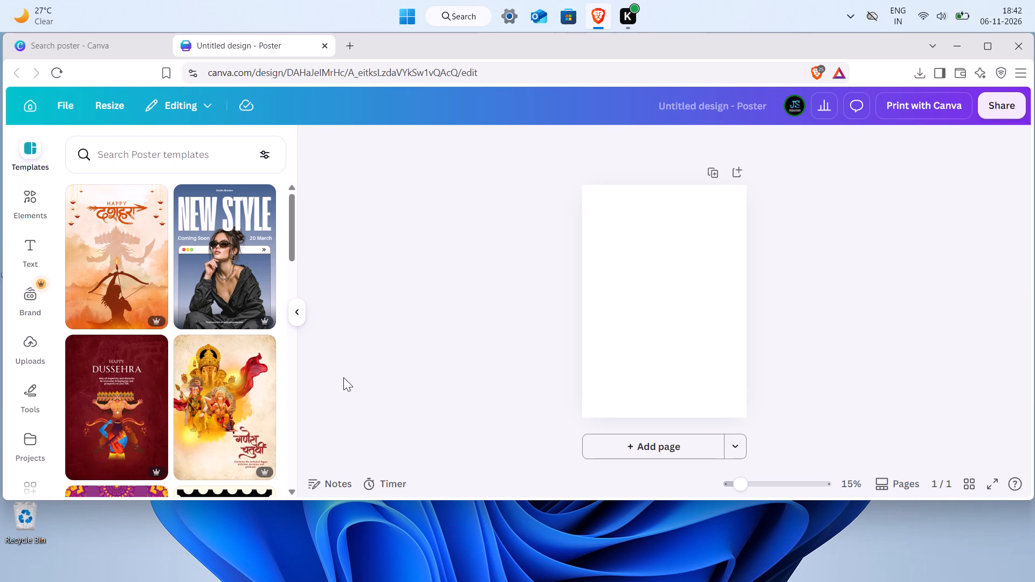
# Search the poster templates for "dark" and look through the results for a suitable design.
pyautogui.click(126, 150)
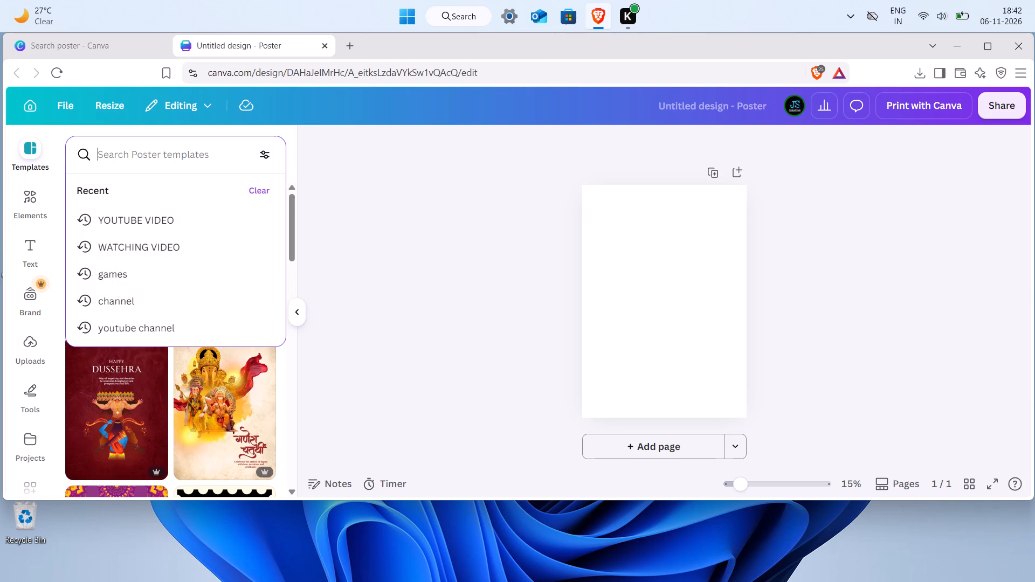
pyautogui.write('dar')
pyautogui.press('k')
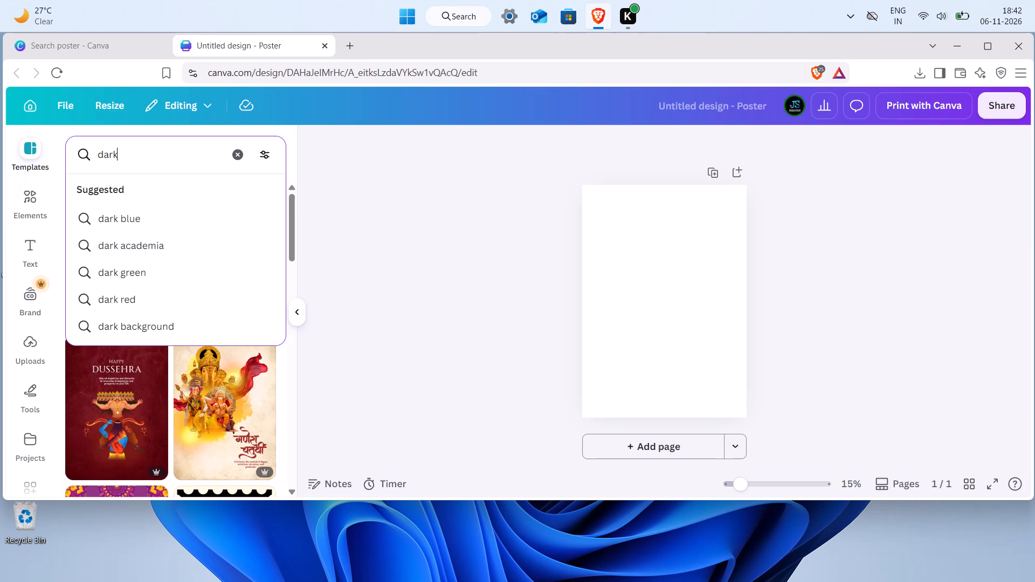
pyautogui.press('Return')
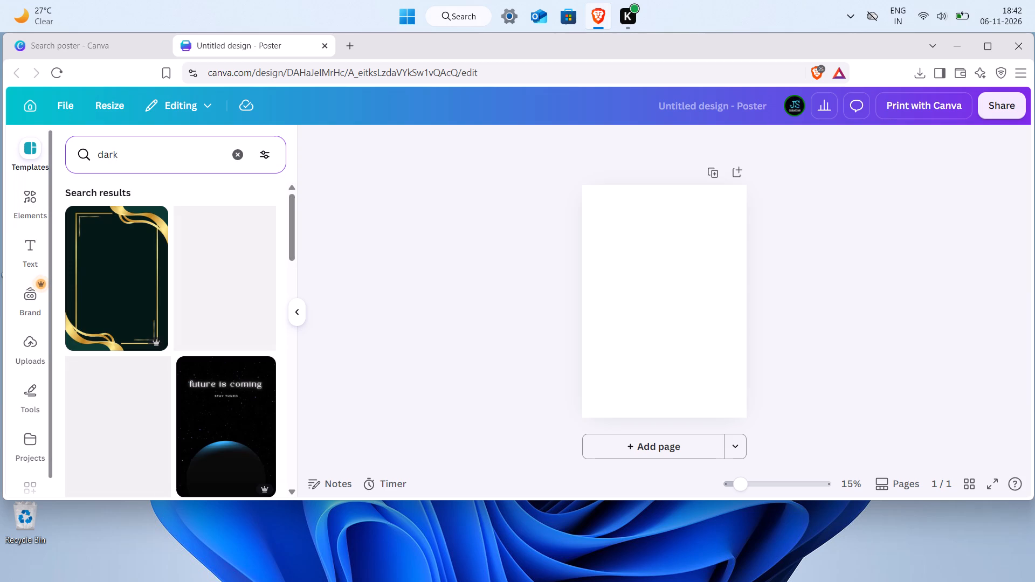
pyautogui.scroll(-2, 179, 276)
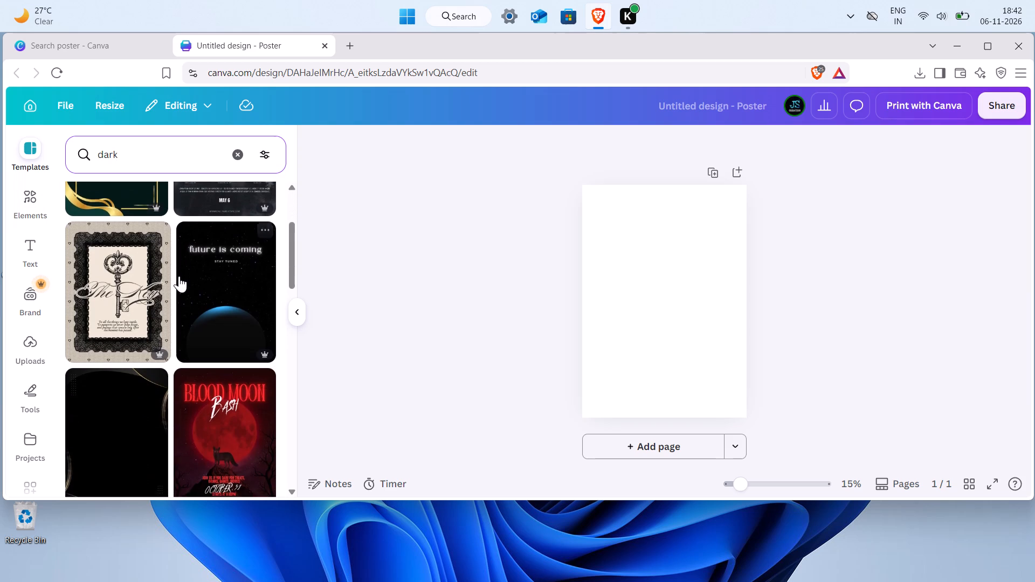
pyautogui.scroll(-5, 181, 277)
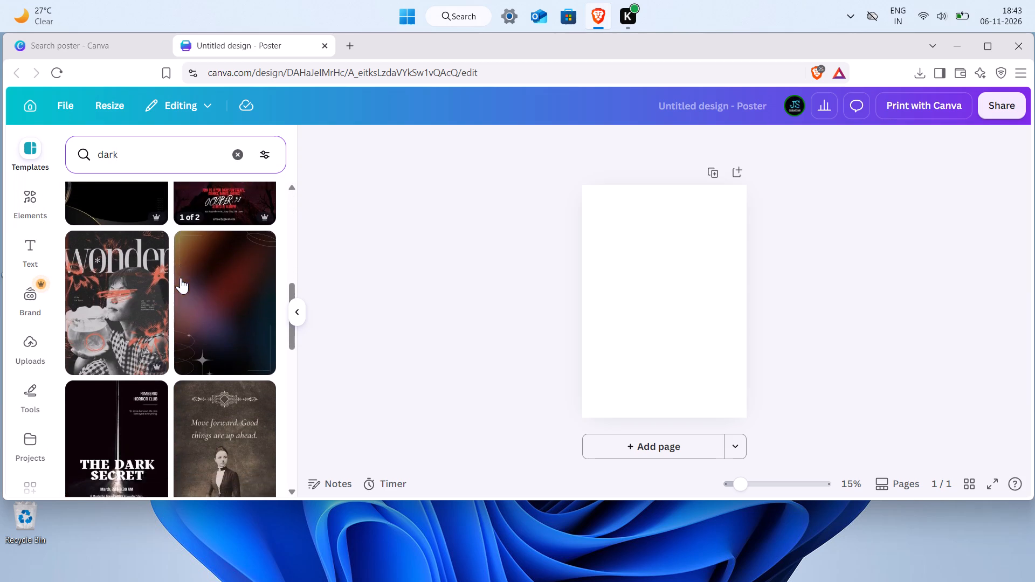
pyautogui.scroll(-4, 181, 278)
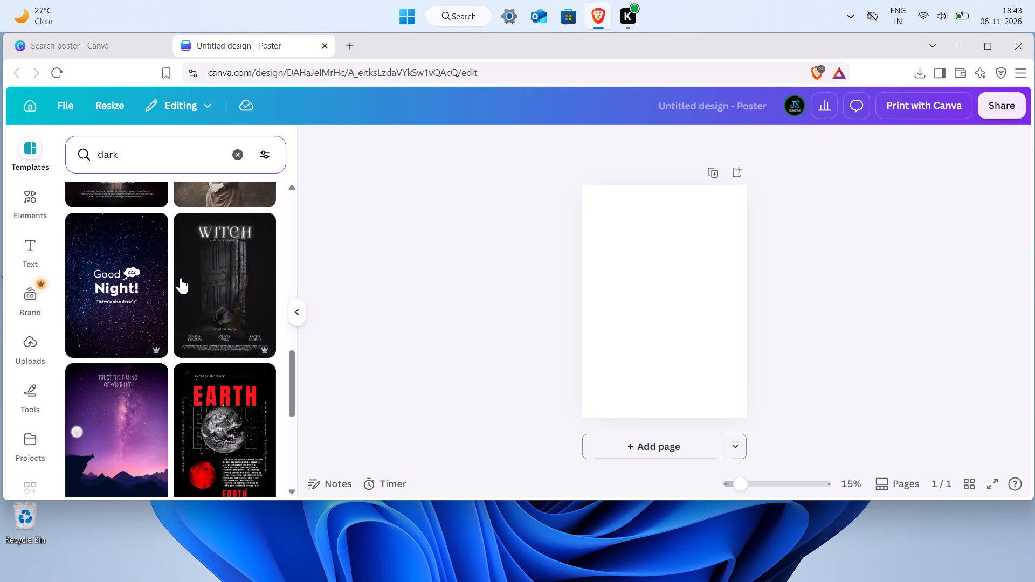
pyautogui.scroll(-3, 181, 278)
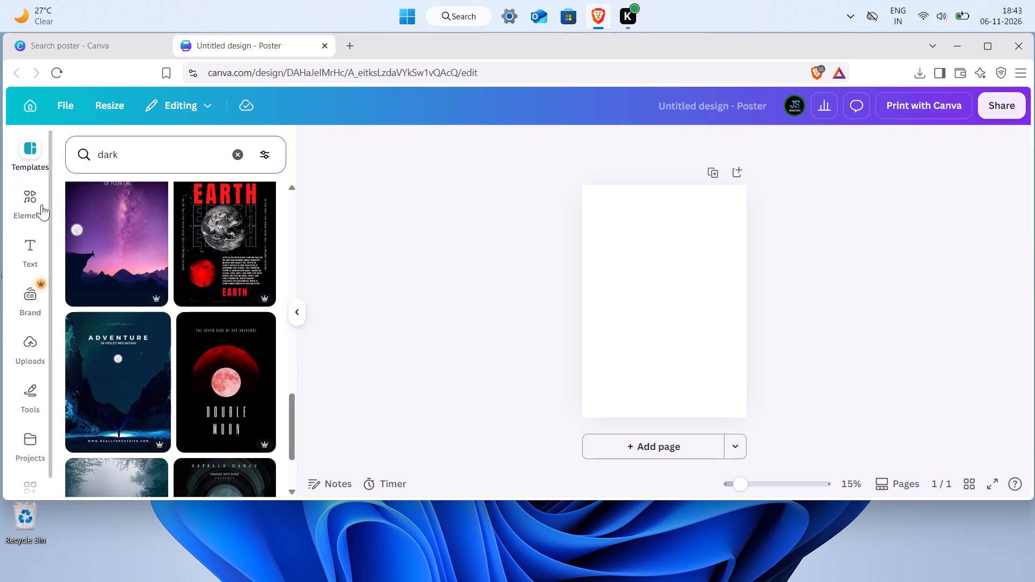
# Search the elements for "dark", limit the results to graphics, and add the black grass thicket silhouette to the page.
pyautogui.click(42, 204)
pyautogui.click(139, 152)
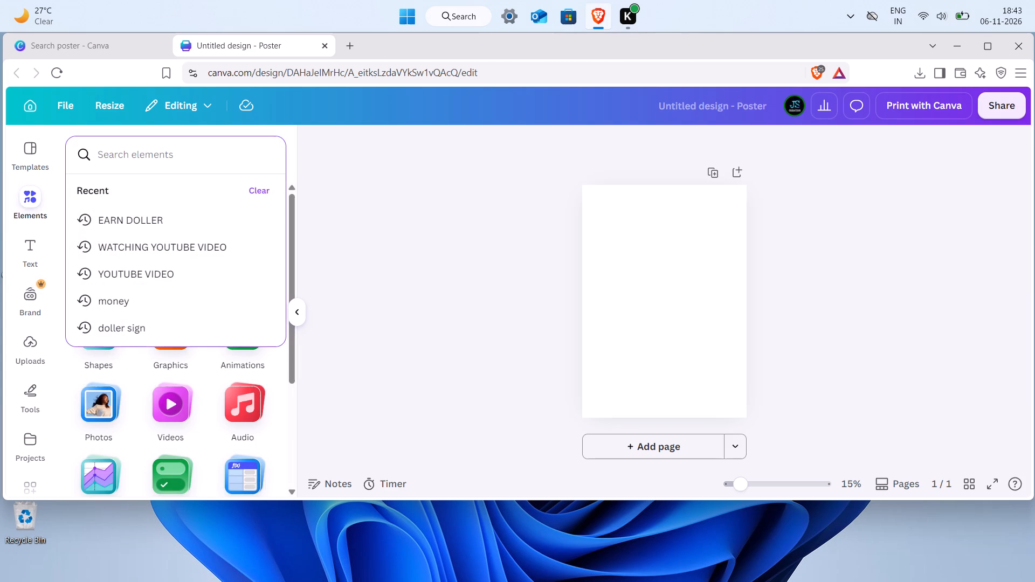
pyautogui.write('dar')
pyautogui.press('k')
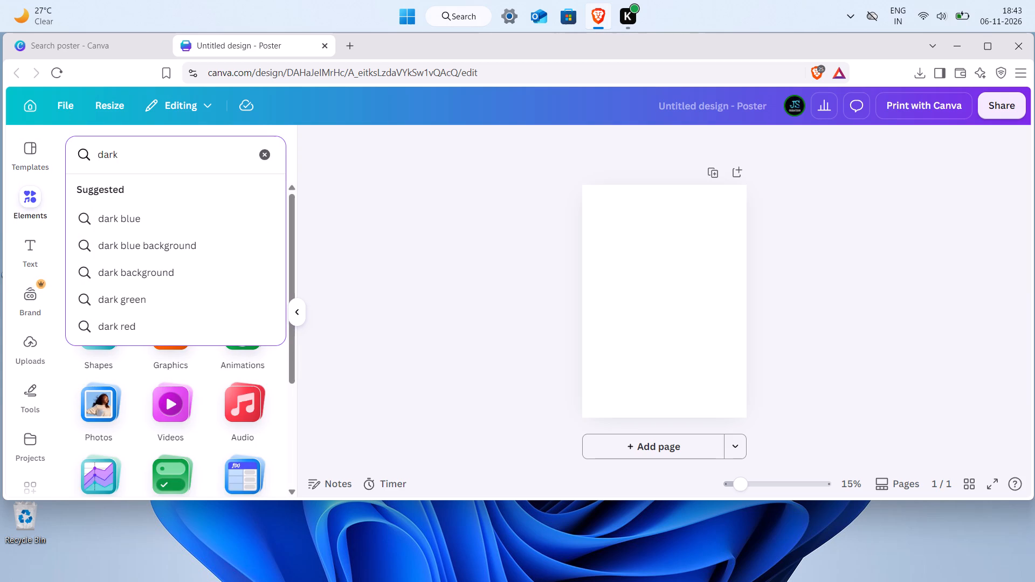
pyautogui.press('Return')
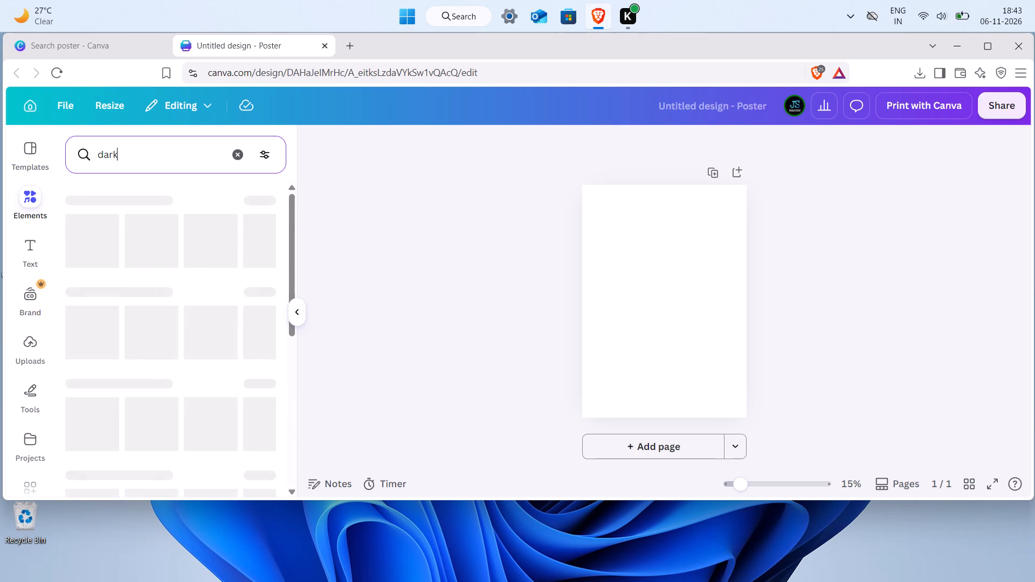
pyautogui.scroll(-2, 175, 349)
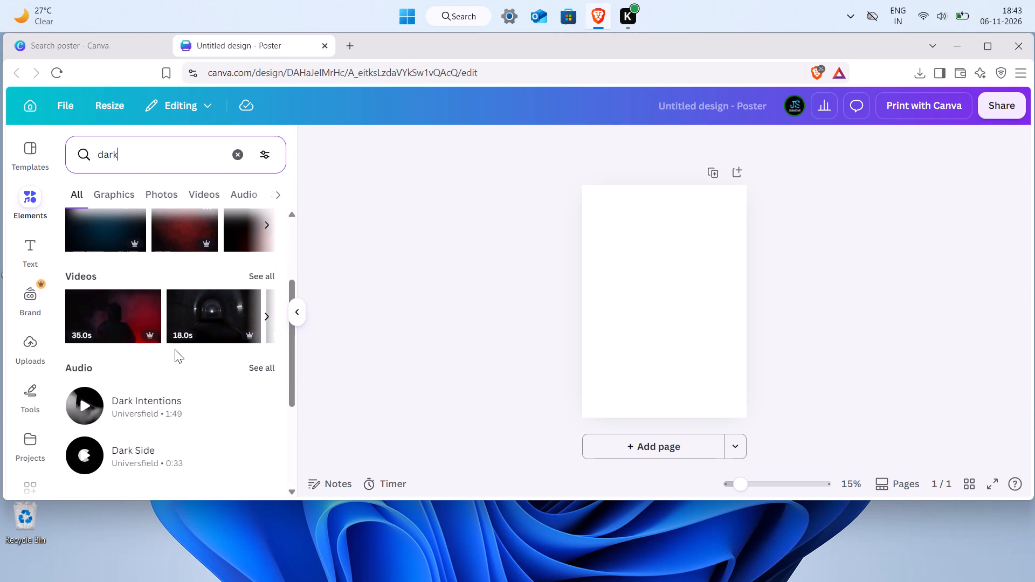
pyautogui.scroll(-2, 175, 349)
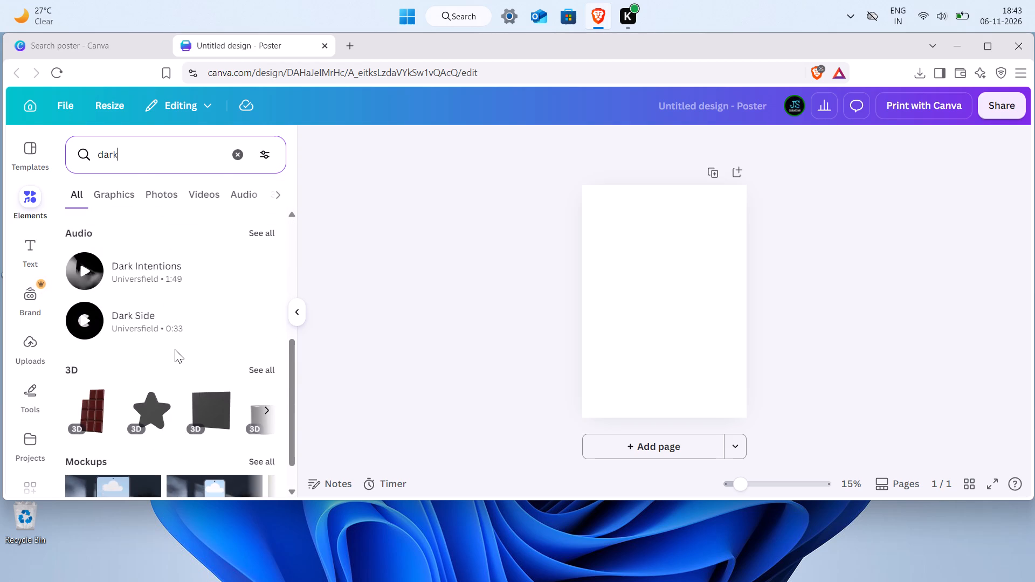
pyautogui.scroll(5, 175, 349)
pyautogui.click(114, 203)
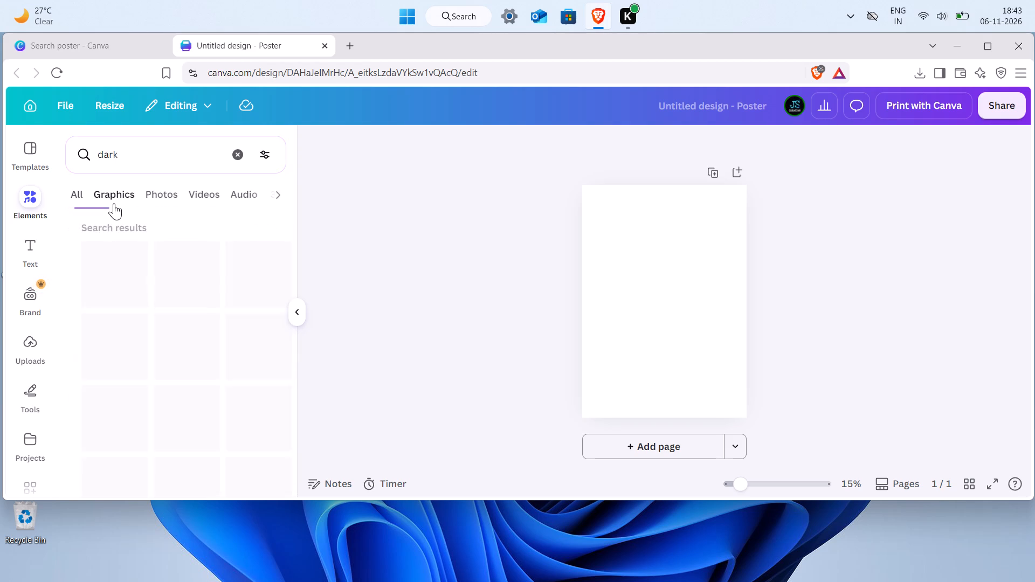
pyautogui.scroll(-1, 180, 315)
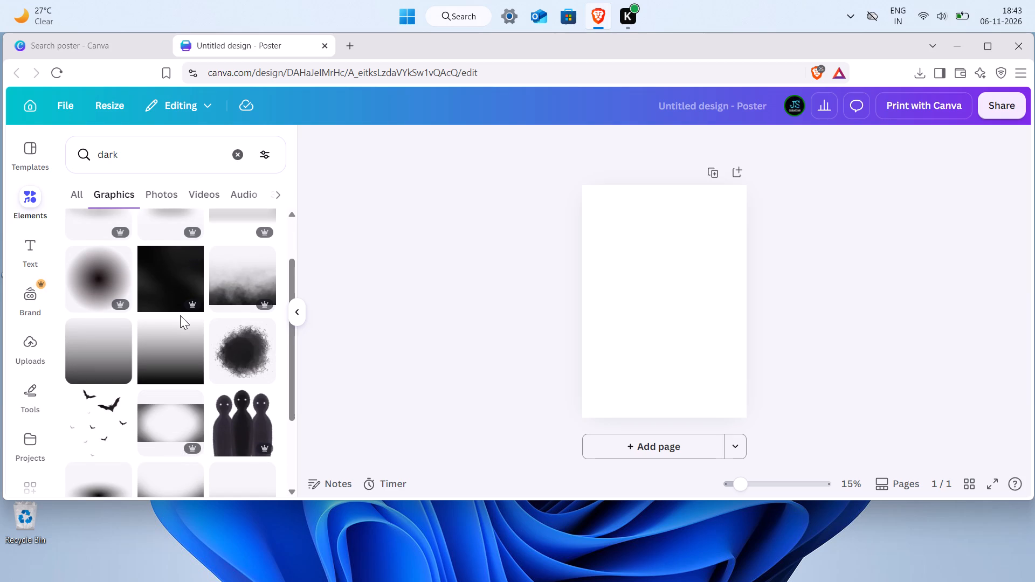
pyautogui.scroll(-1, 180, 315)
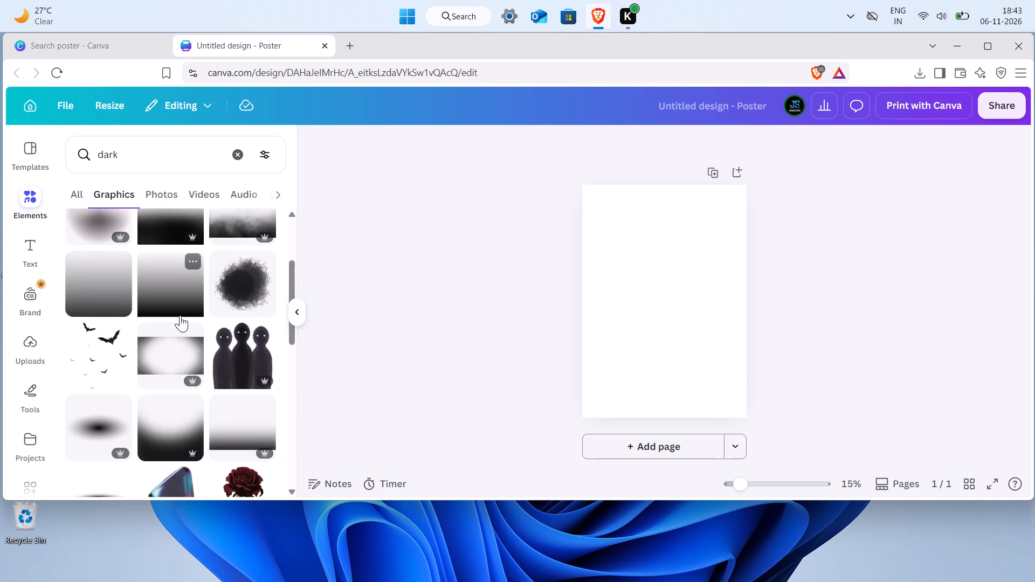
pyautogui.scroll(-5, 180, 315)
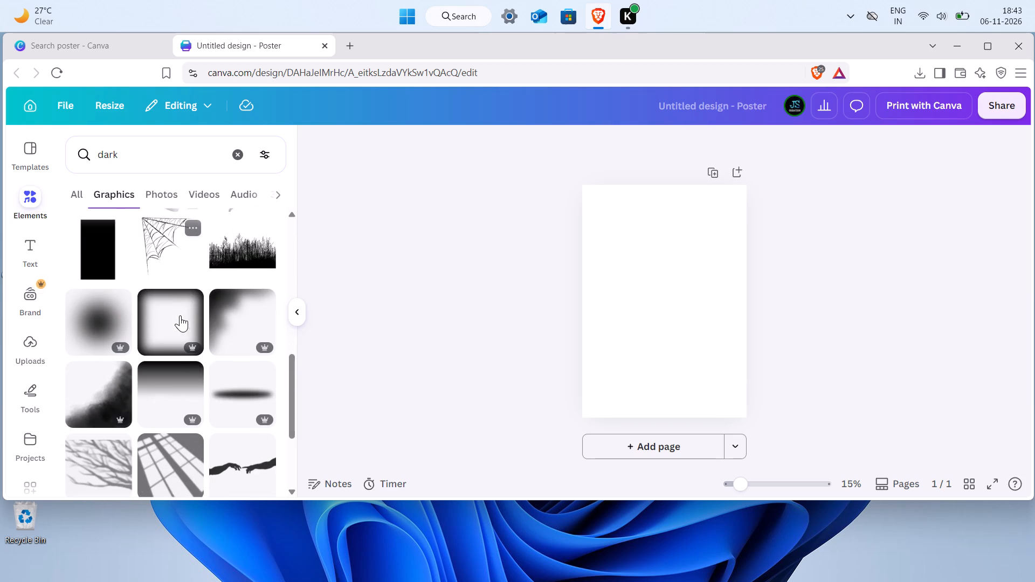
pyautogui.click(227, 228)
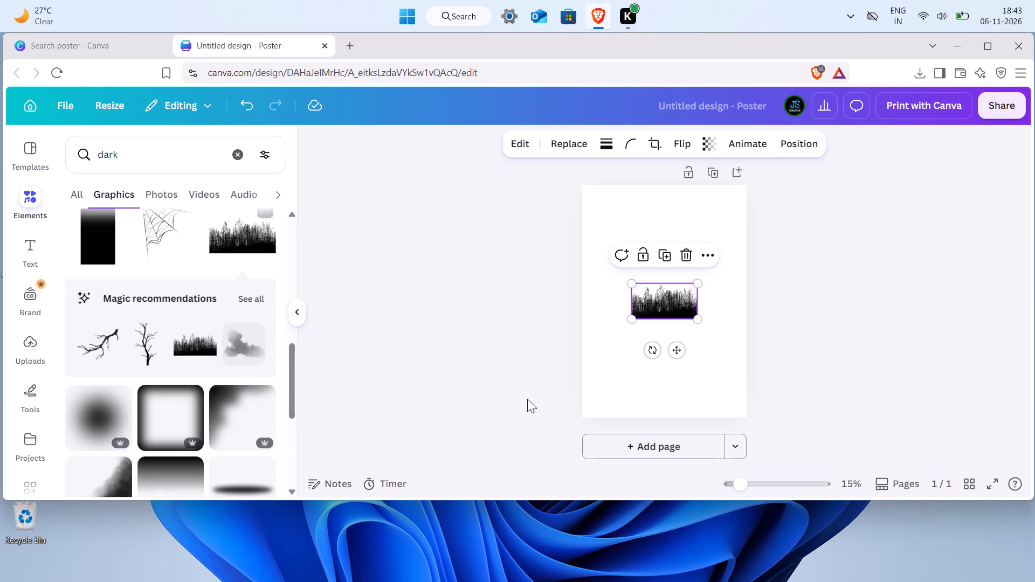
# Enlarge the grass silhouette to the full page width and align it with the poster's bottom edge.
pyautogui.moveTo(631, 319); pyautogui.dragTo(628, 339)
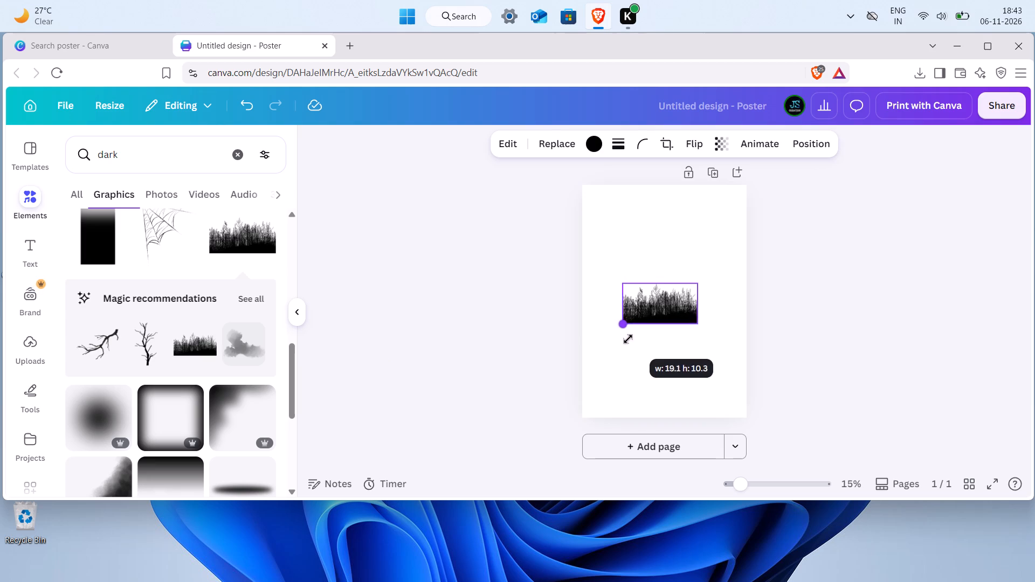
pyautogui.moveTo(628, 339); pyautogui.dragTo(613, 387)
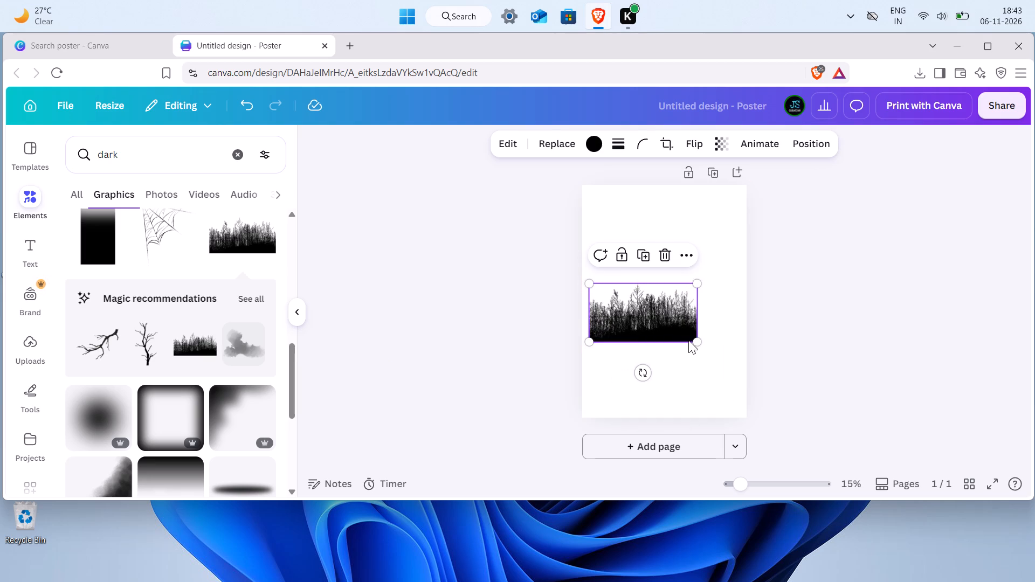
pyautogui.moveTo(695, 340); pyautogui.dragTo(721, 386)
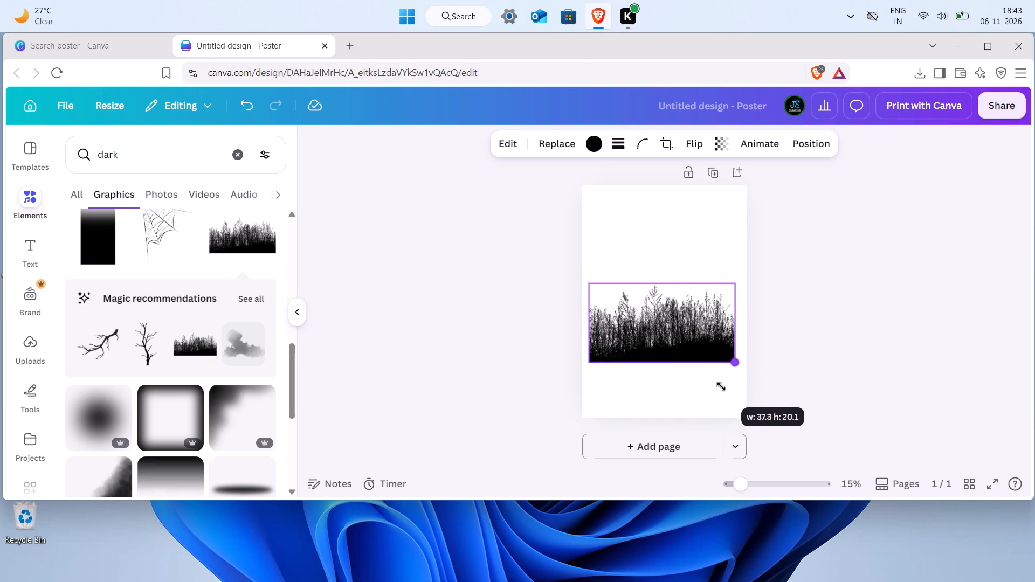
pyautogui.moveTo(721, 386); pyautogui.dragTo(727, 396)
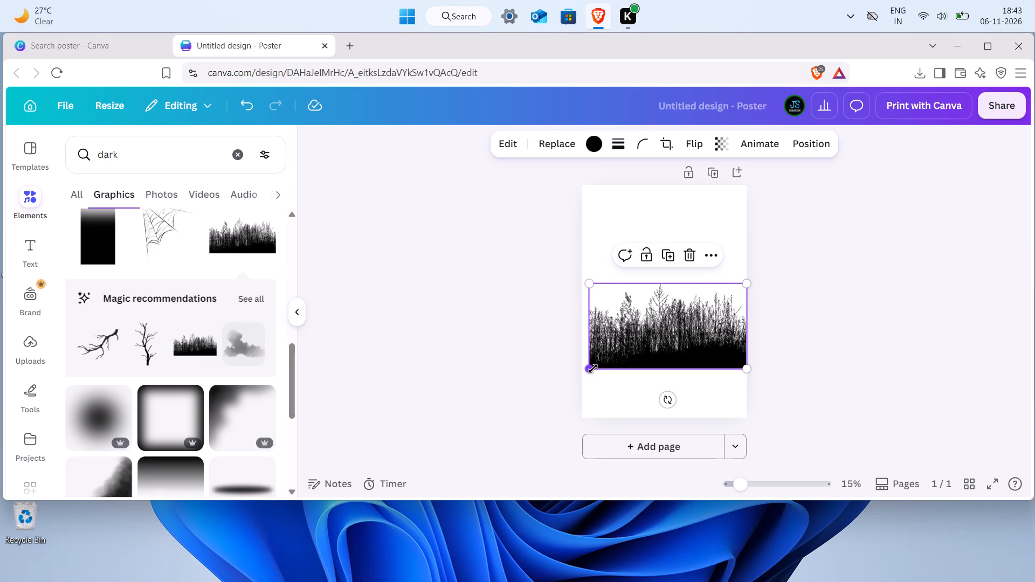
pyautogui.moveTo(593, 369); pyautogui.dragTo(588, 374)
pyautogui.moveTo(639, 335); pyautogui.dragTo(643, 364)
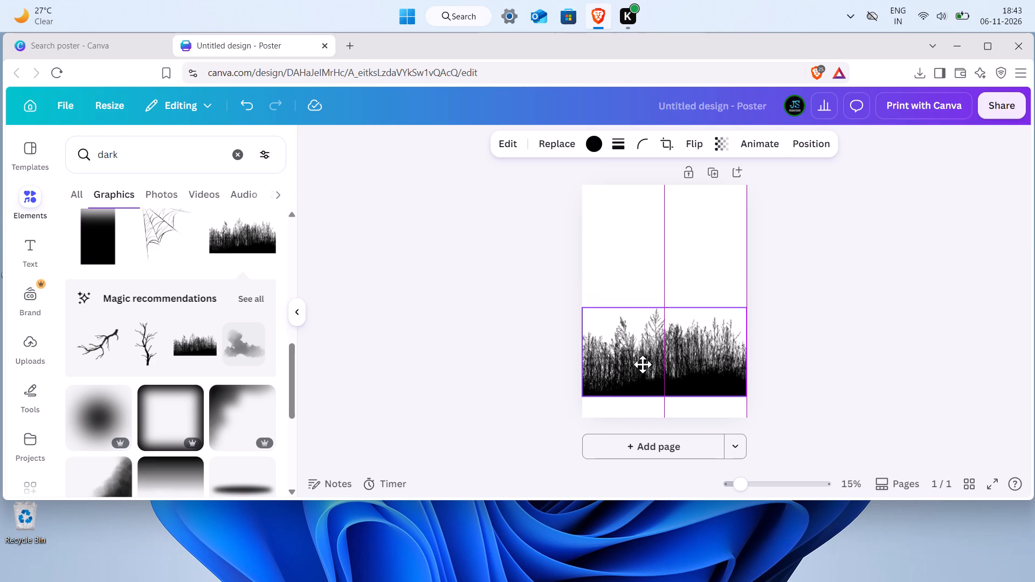
pyautogui.moveTo(643, 364); pyautogui.dragTo(643, 379)
pyautogui.click(520, 329)
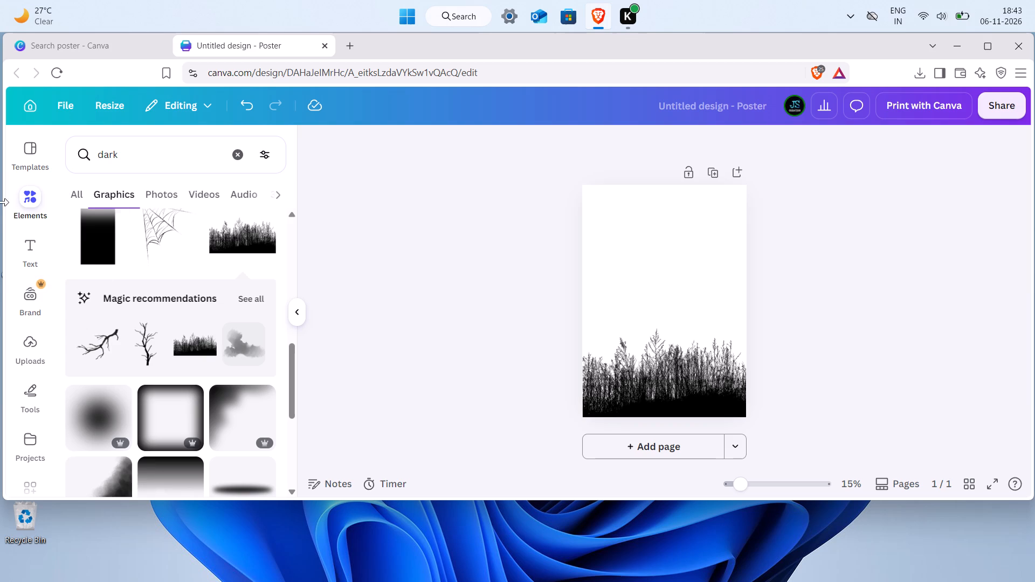
# Add the upright bare tree from the recommended graphics and place it left of the poster's centre, its trunk rooted in the grass.
pyautogui.scroll(-1, 185, 344)
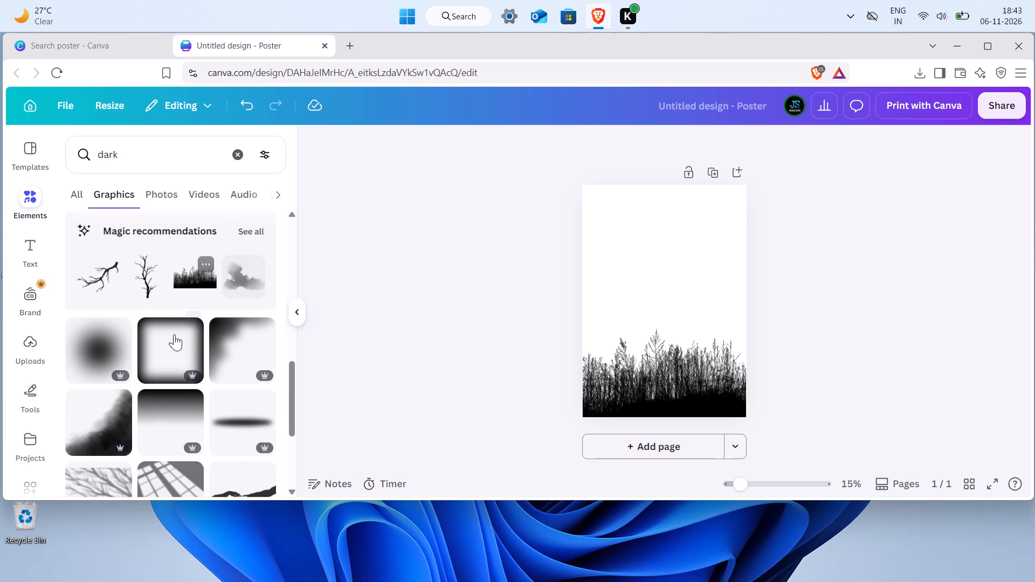
pyautogui.click(146, 274)
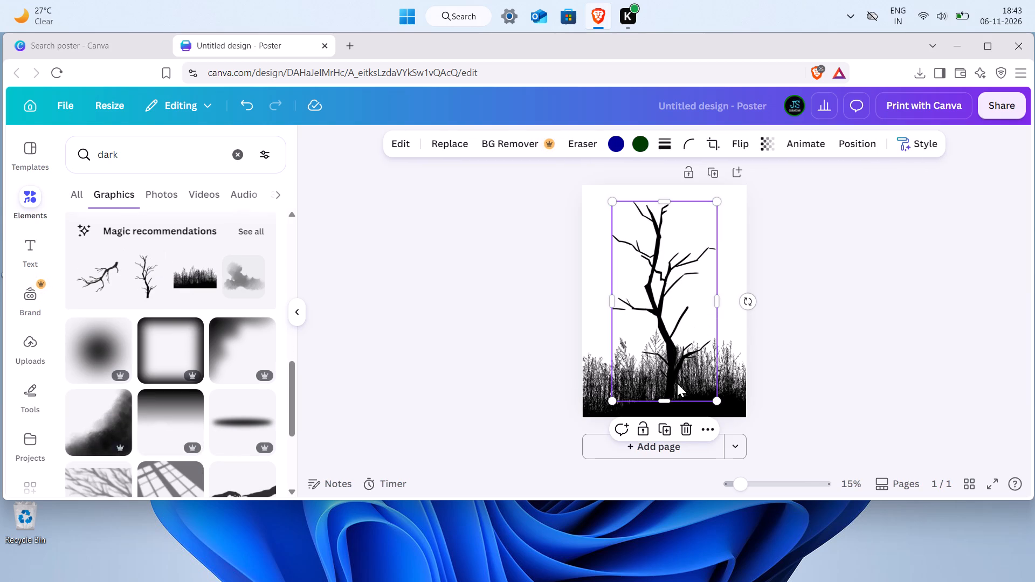
pyautogui.moveTo(674, 364); pyautogui.dragTo(665, 371)
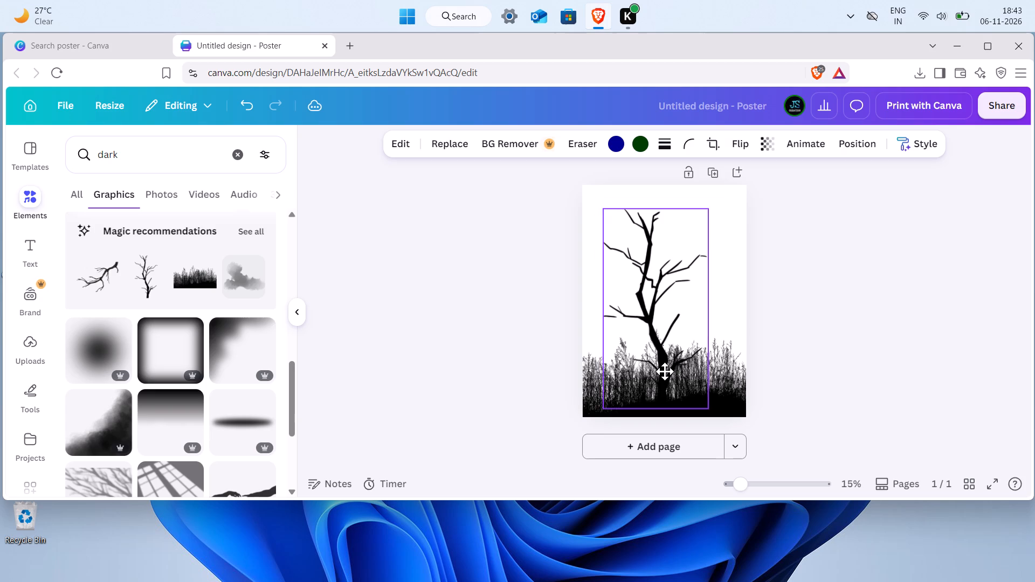
pyautogui.moveTo(665, 371); pyautogui.dragTo(664, 371)
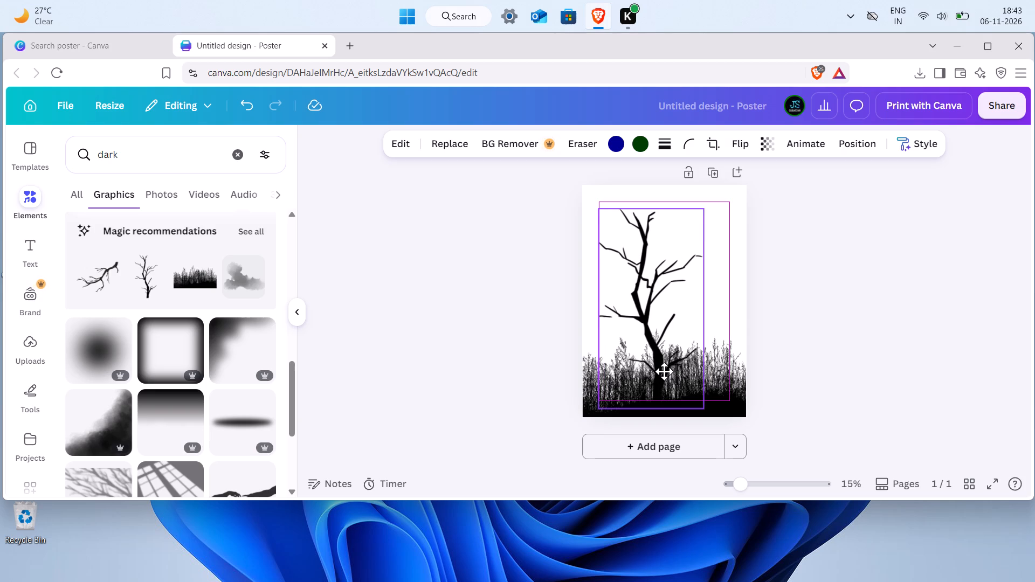
pyautogui.moveTo(664, 371); pyautogui.dragTo(652, 370)
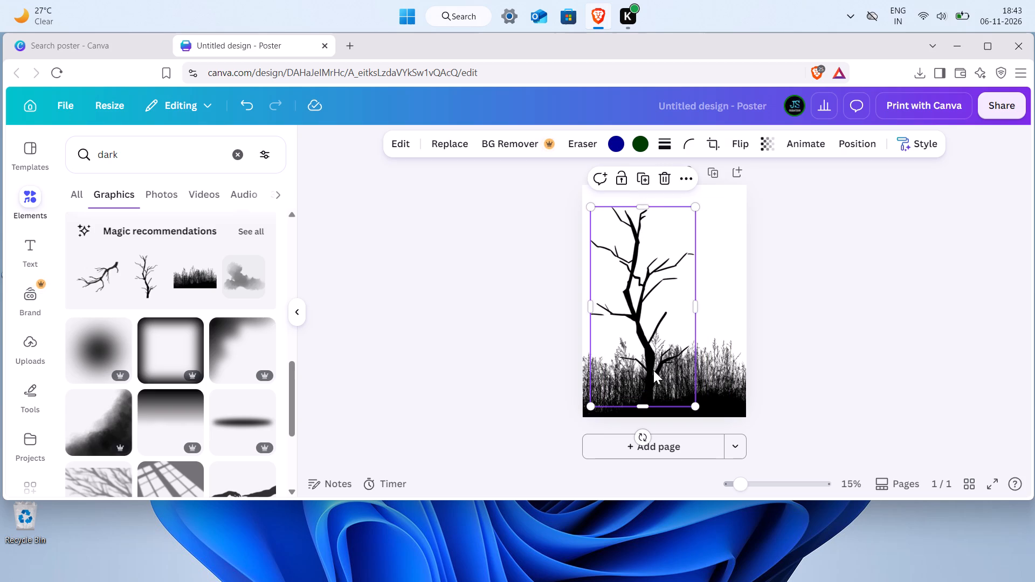
pyautogui.click(792, 335)
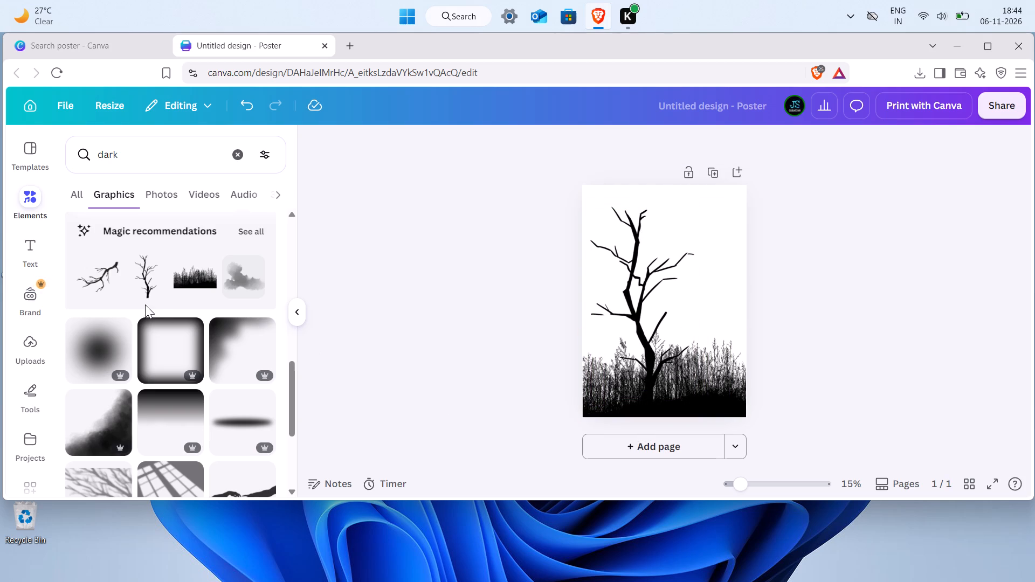
# Search the elements for "mountain", limit the results to graphics, and add the watercolour mountain with the tall pine tree.
pyautogui.scroll(-4, 145, 304)
pyautogui.click(241, 151)
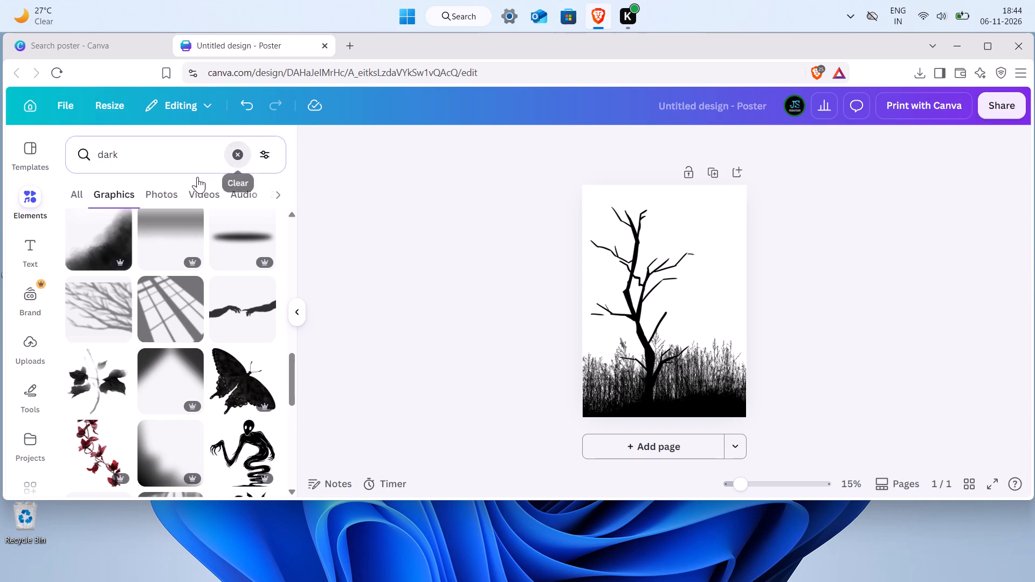
pyautogui.write('mo')
pyautogui.write('un')
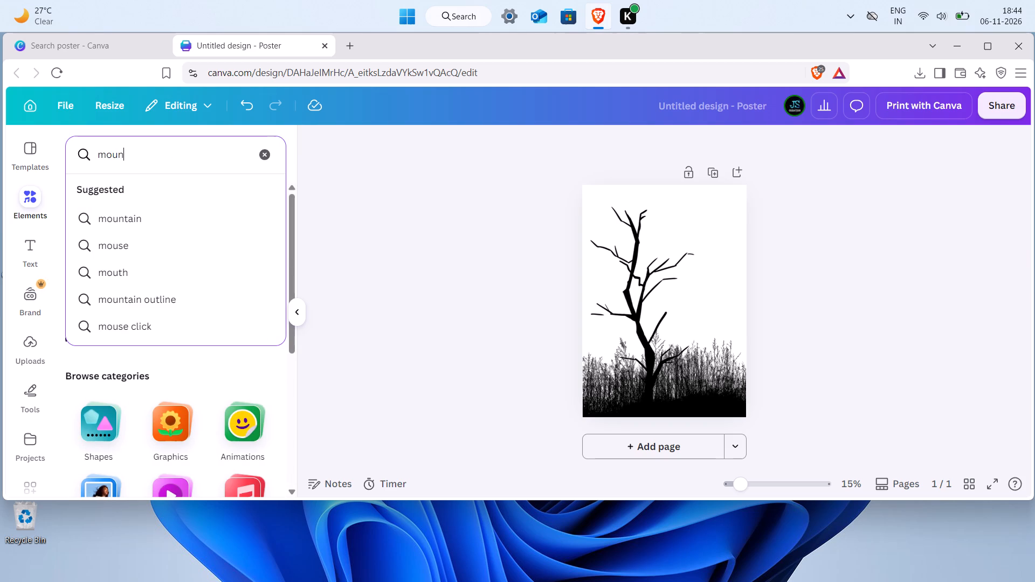
pyautogui.write('tain')
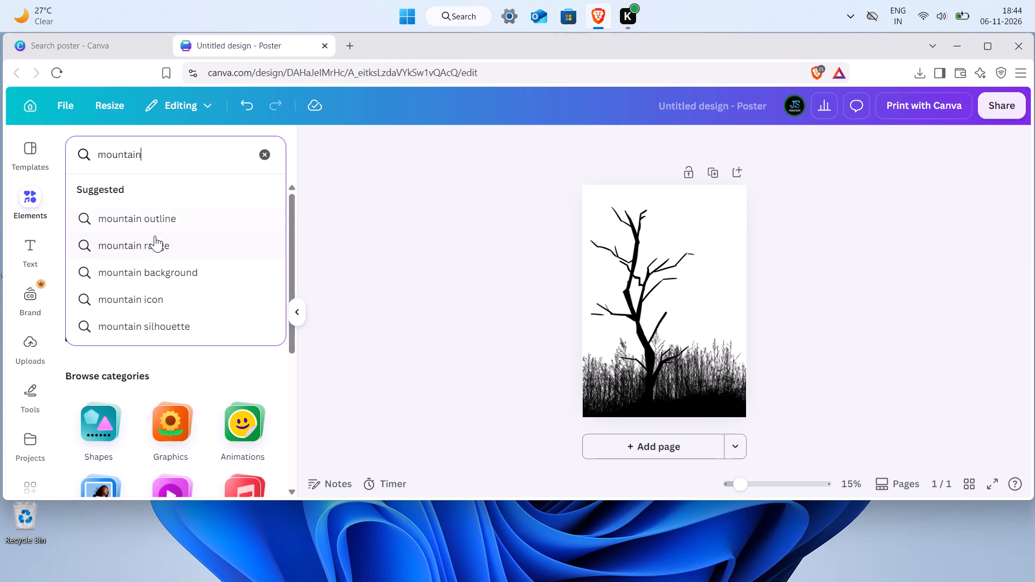
pyautogui.press('Return')
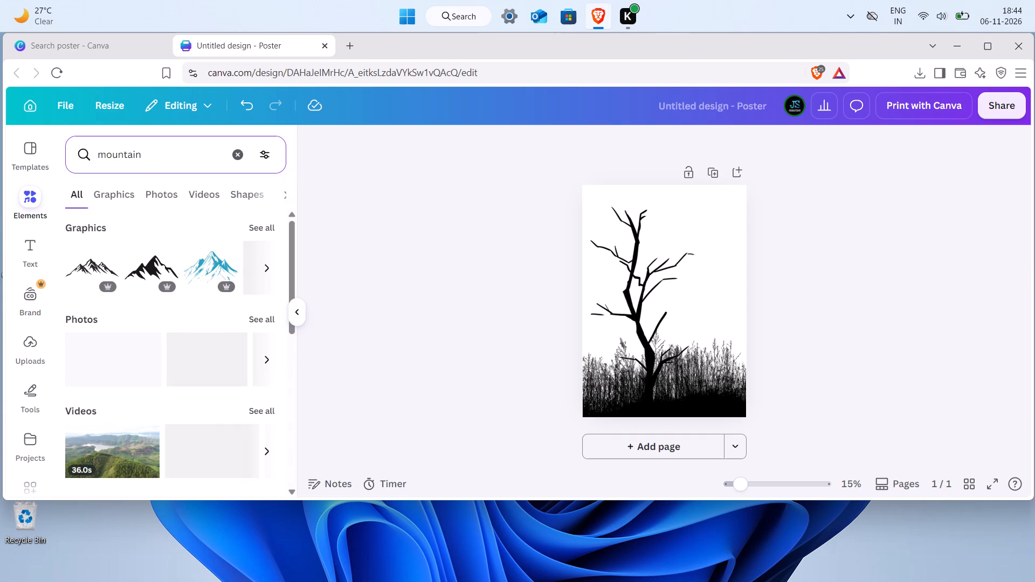
pyautogui.scroll(-3, 149, 362)
pyautogui.scroll(3, 150, 361)
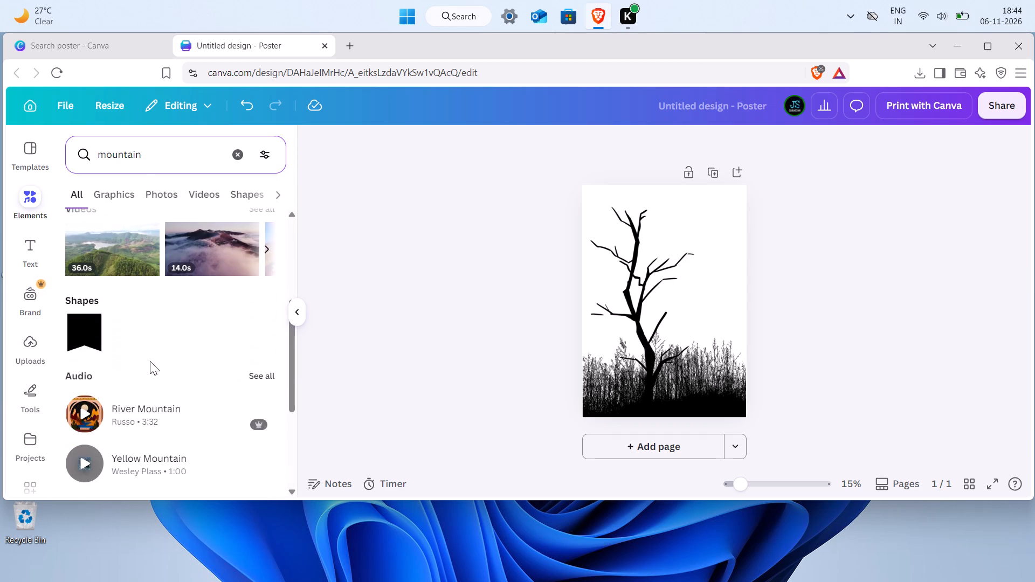
pyautogui.click(111, 191)
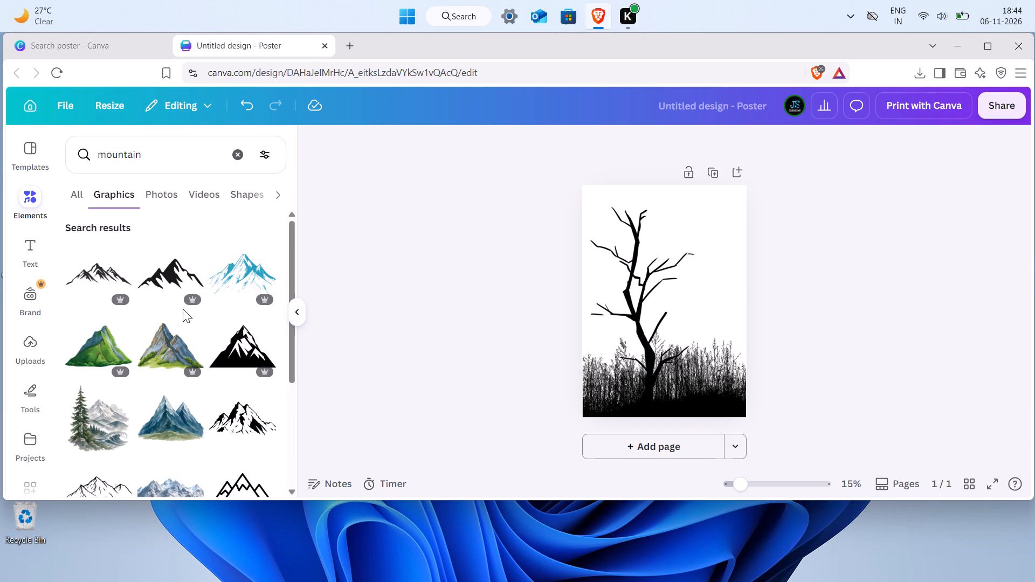
pyautogui.scroll(-2, 183, 309)
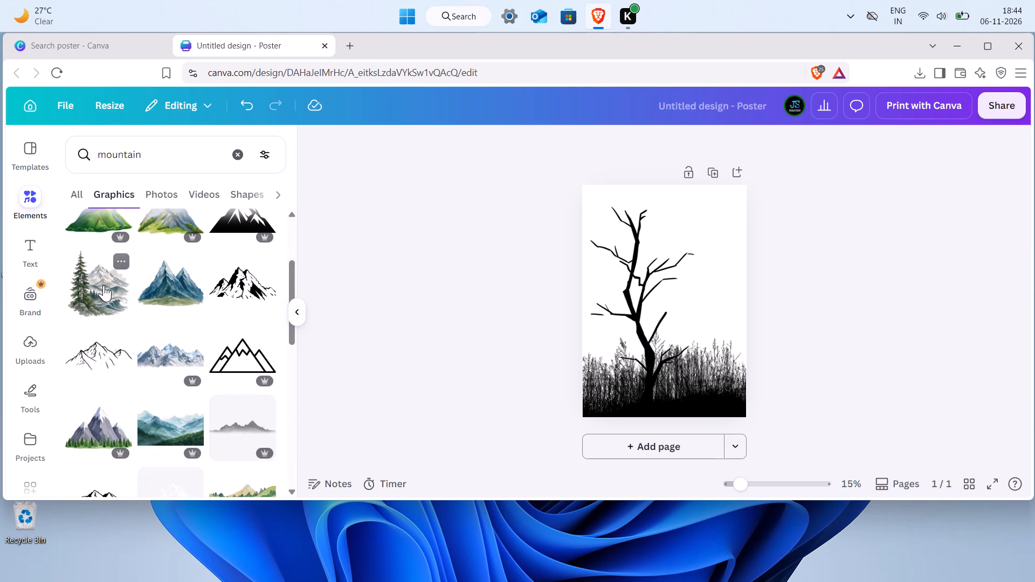
pyautogui.click(103, 285)
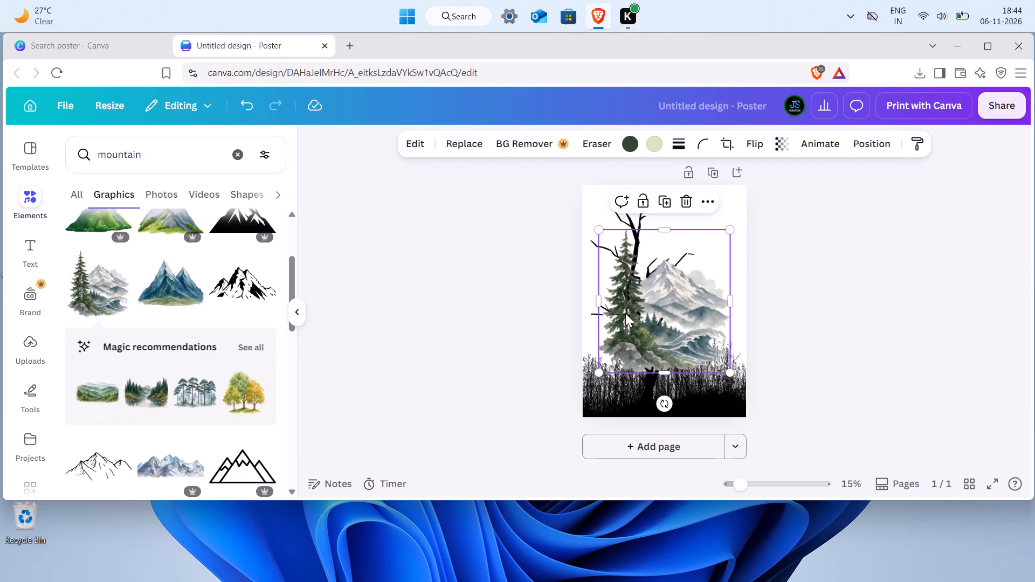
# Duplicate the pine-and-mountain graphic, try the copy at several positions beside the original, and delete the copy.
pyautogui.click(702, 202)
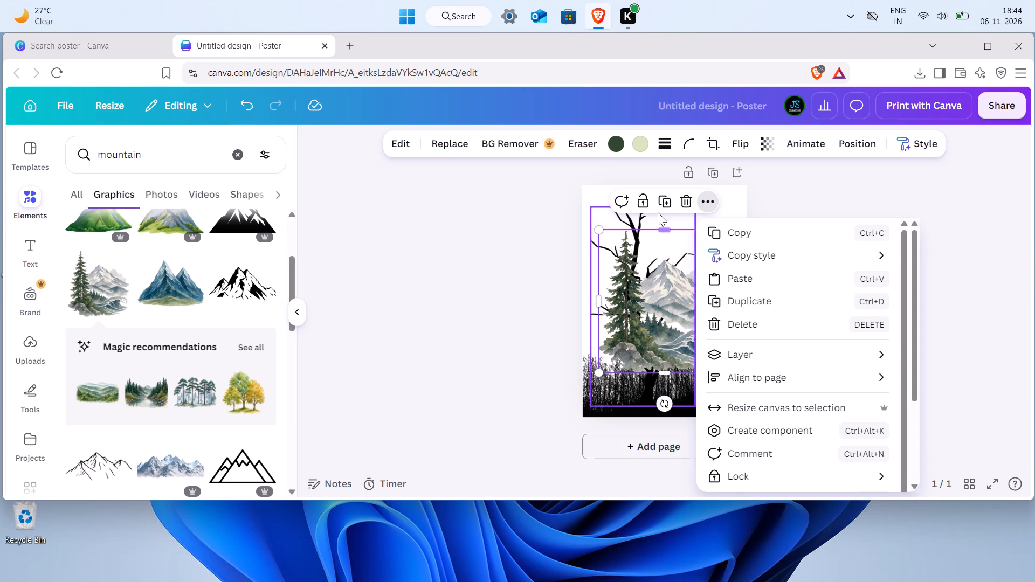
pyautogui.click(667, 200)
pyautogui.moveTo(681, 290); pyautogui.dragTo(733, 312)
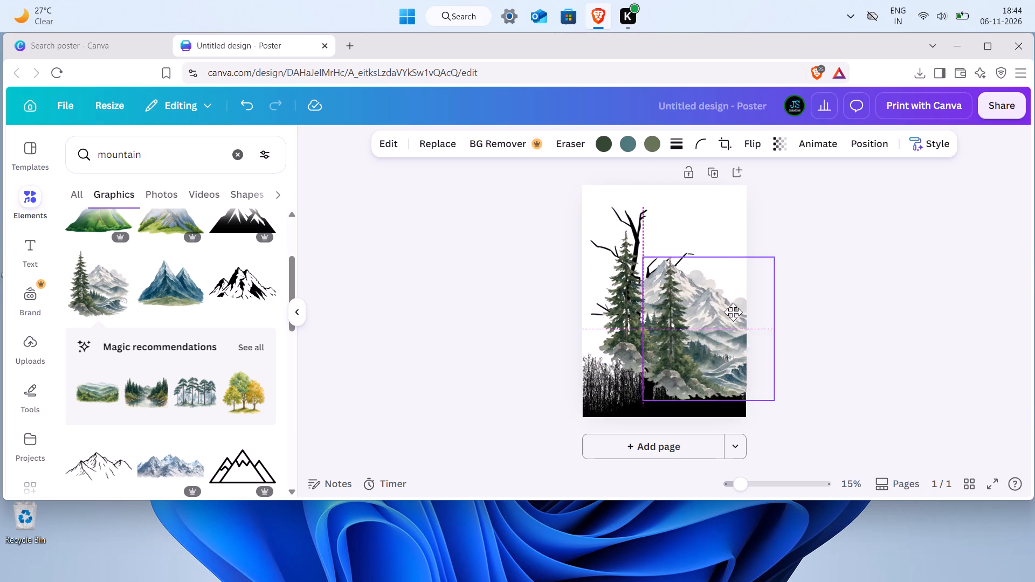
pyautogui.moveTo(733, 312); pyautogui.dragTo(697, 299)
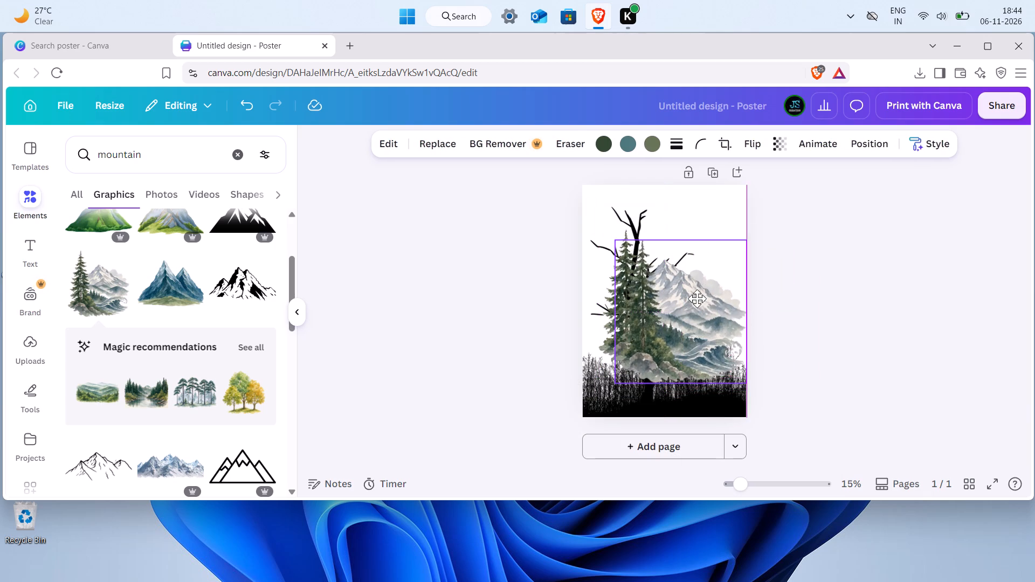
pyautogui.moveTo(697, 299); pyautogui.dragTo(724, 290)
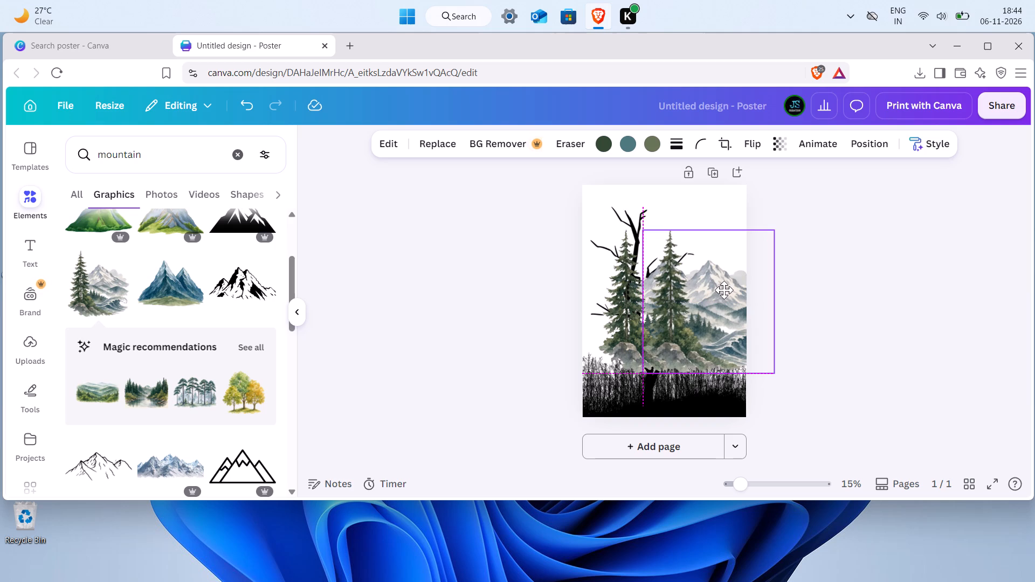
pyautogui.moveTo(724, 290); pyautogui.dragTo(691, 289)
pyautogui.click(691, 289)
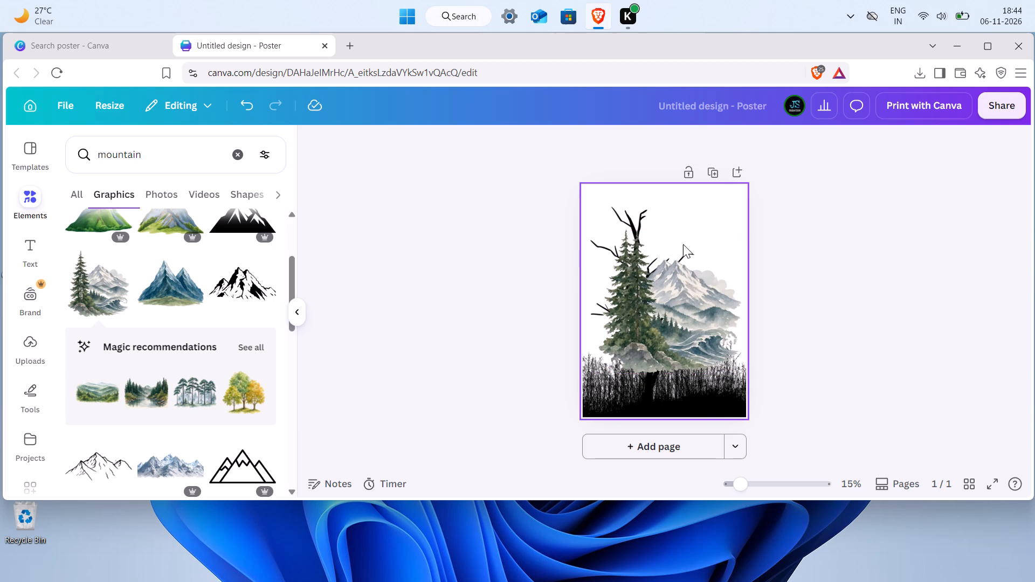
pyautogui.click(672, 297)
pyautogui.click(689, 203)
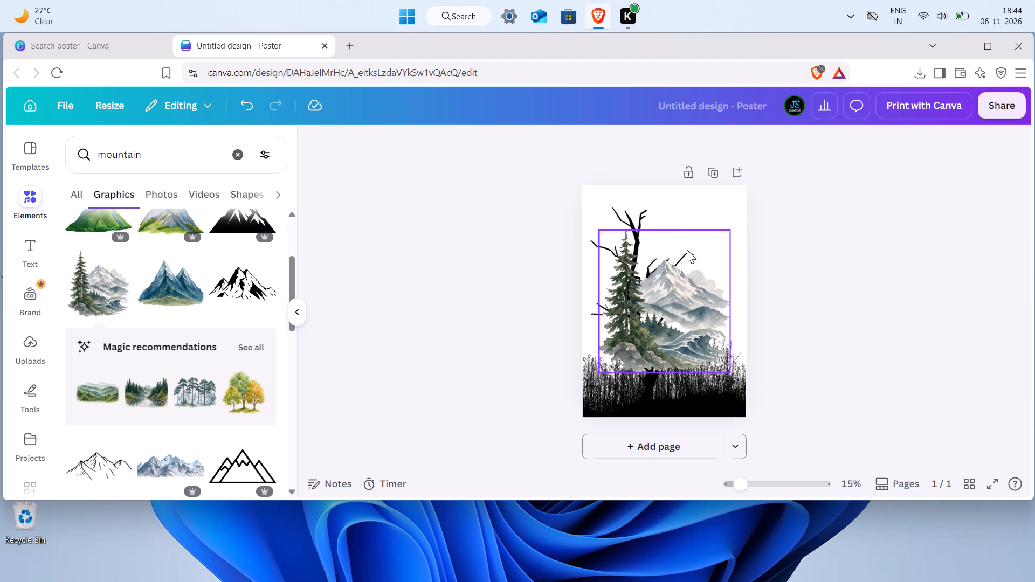
# Send the pine-and-mountain graphic backward one layer, behind the bare tree.
pyautogui.click(671, 269)
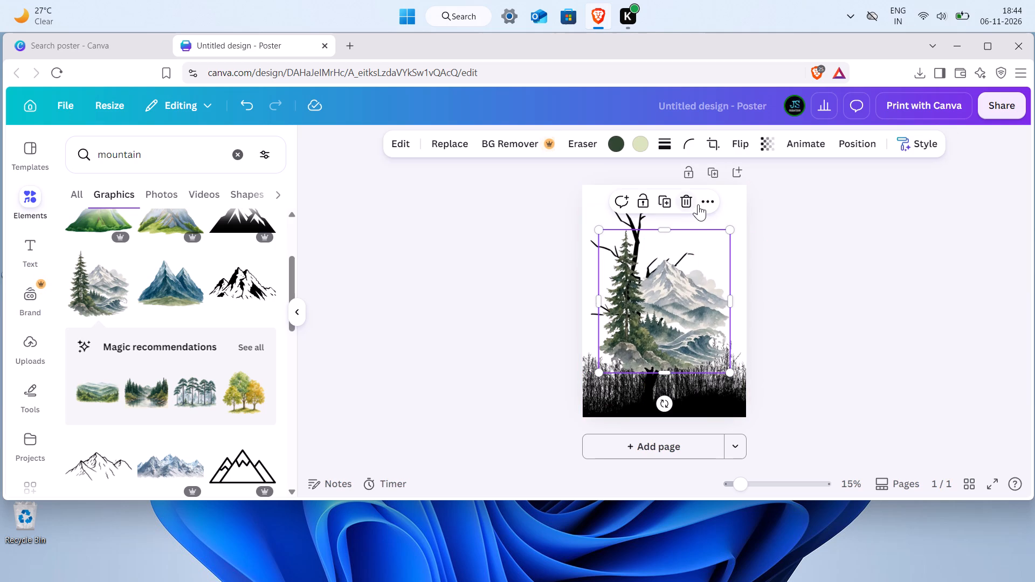
pyautogui.click(701, 203)
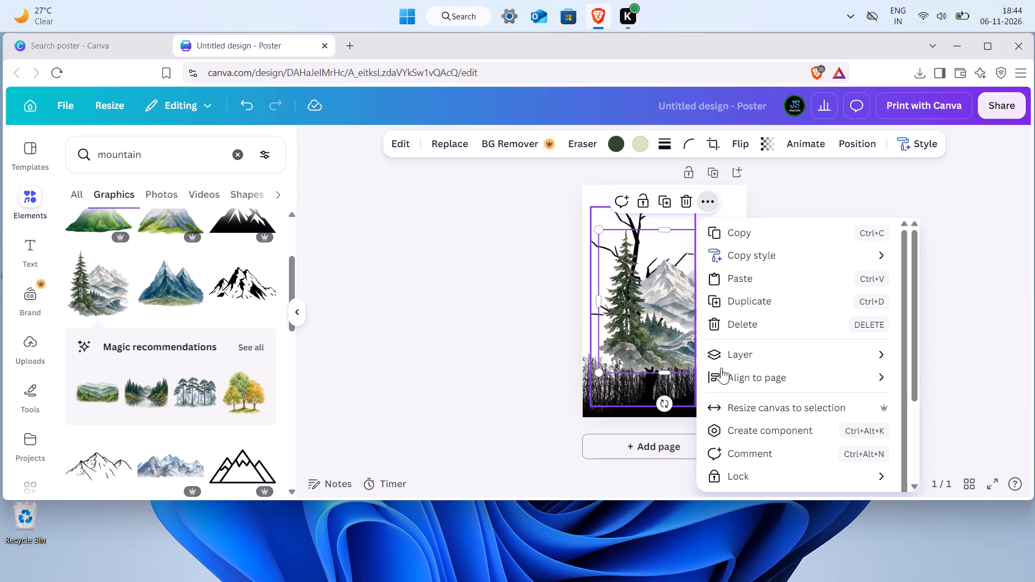
pyautogui.click(737, 349)
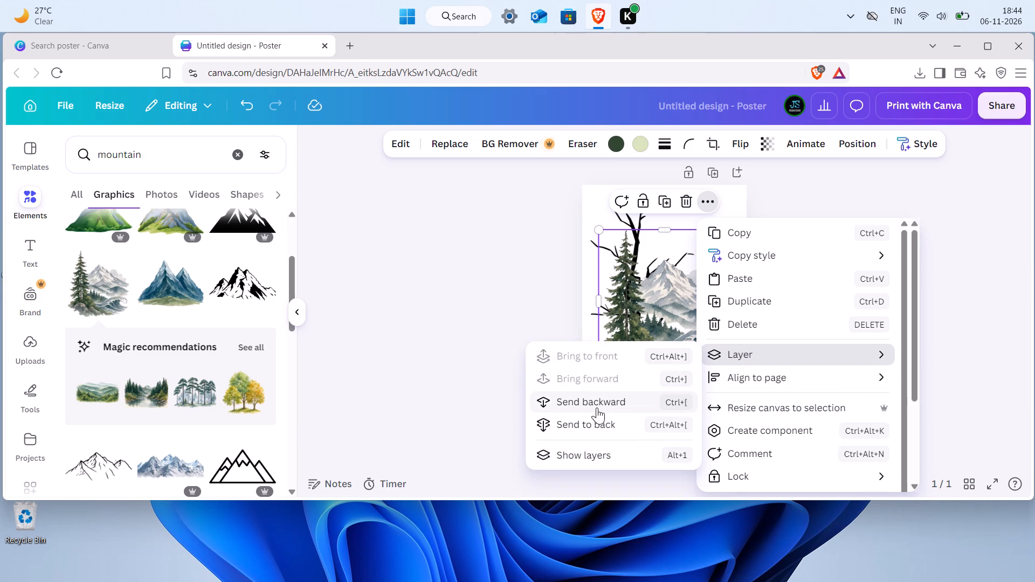
pyautogui.click(595, 407)
pyautogui.click(450, 301)
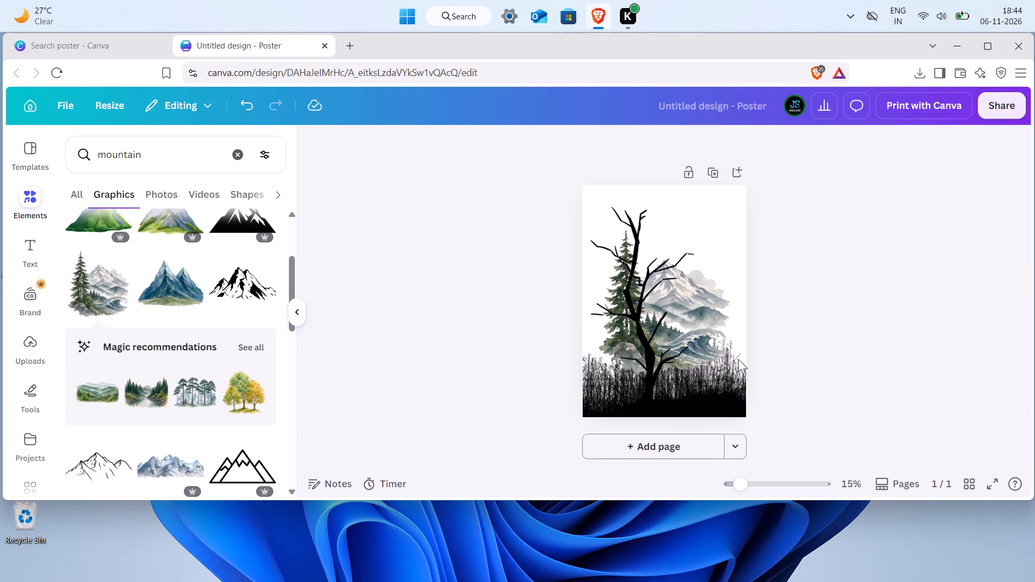
# Duplicate the pine-and-mountain graphic and place the copy slightly lower, overhanging the poster's right edge.
pyautogui.click(711, 299)
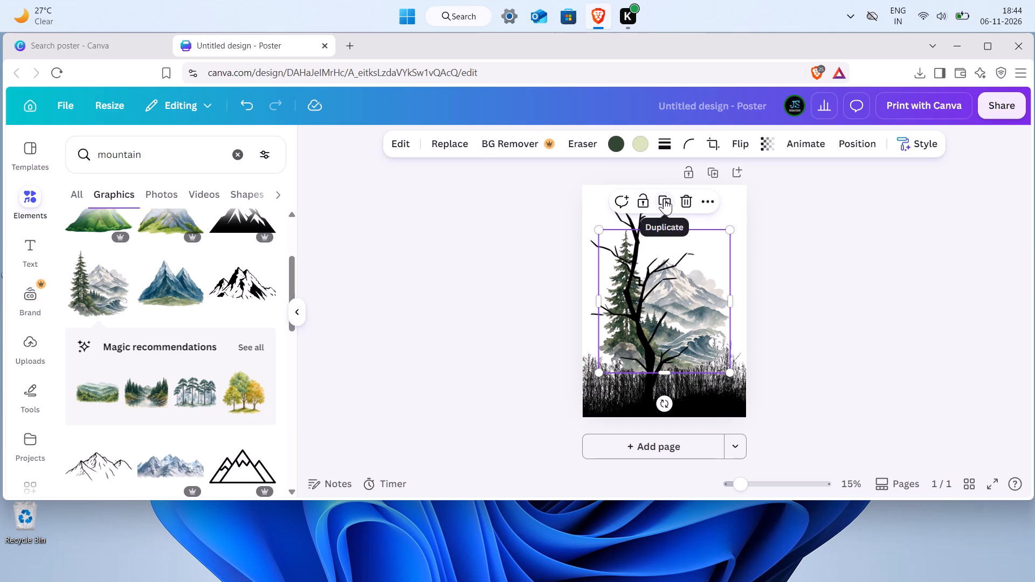
pyautogui.click(664, 198)
pyautogui.moveTo(685, 308); pyautogui.dragTo(696, 316)
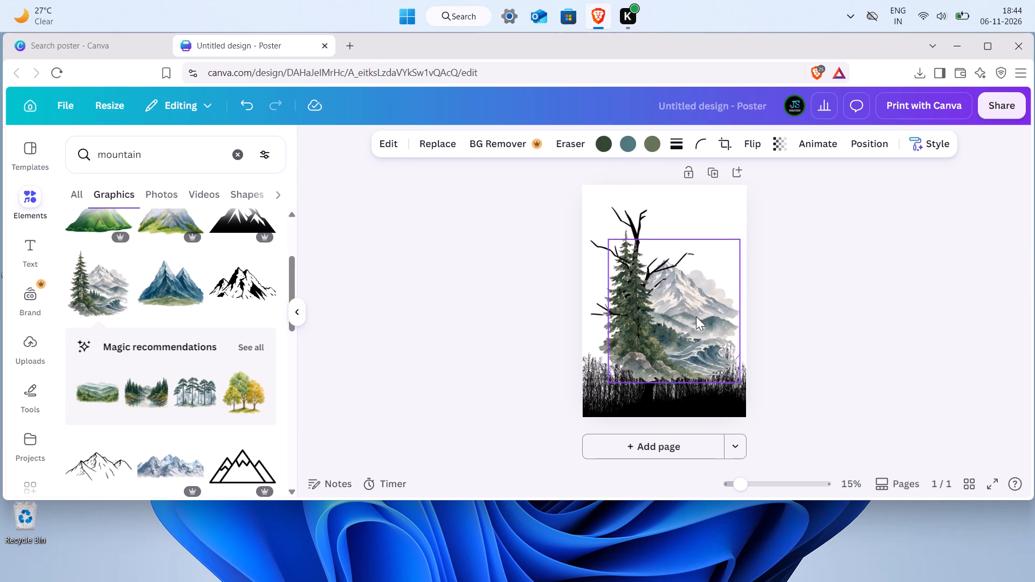
pyautogui.moveTo(696, 316); pyautogui.dragTo(727, 319)
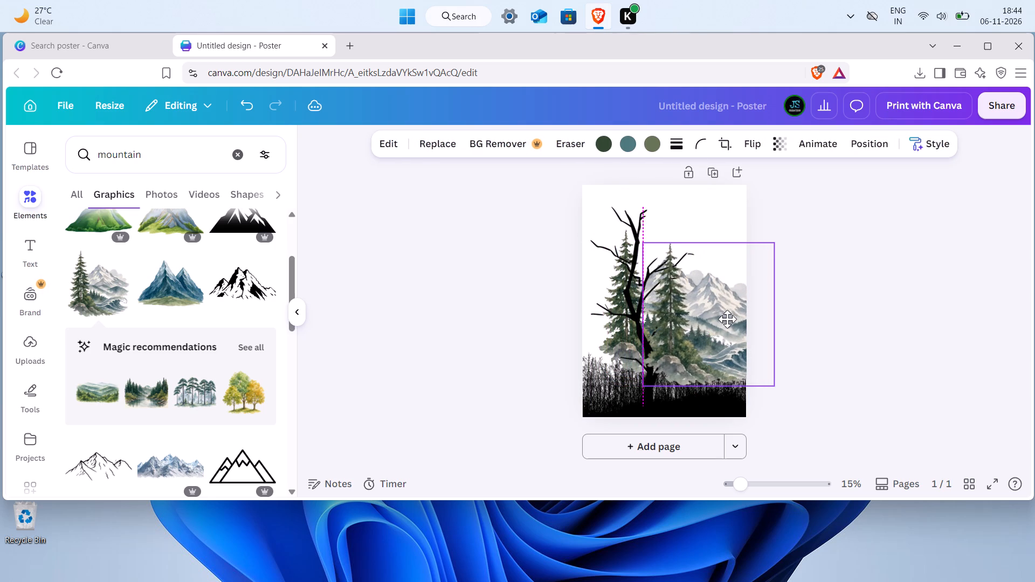
pyautogui.moveTo(727, 319); pyautogui.dragTo(728, 318)
# Shift the bare tree slightly left so its frame meets the poster's left edge.
pyautogui.moveTo(614, 337); pyautogui.dragTo(613, 337)
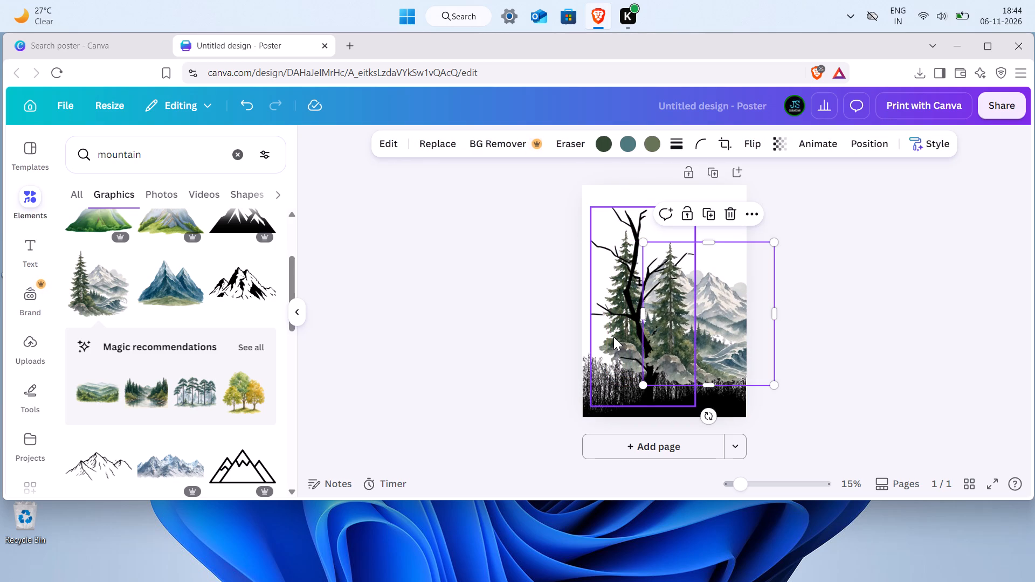
pyautogui.moveTo(613, 337); pyautogui.dragTo(608, 337)
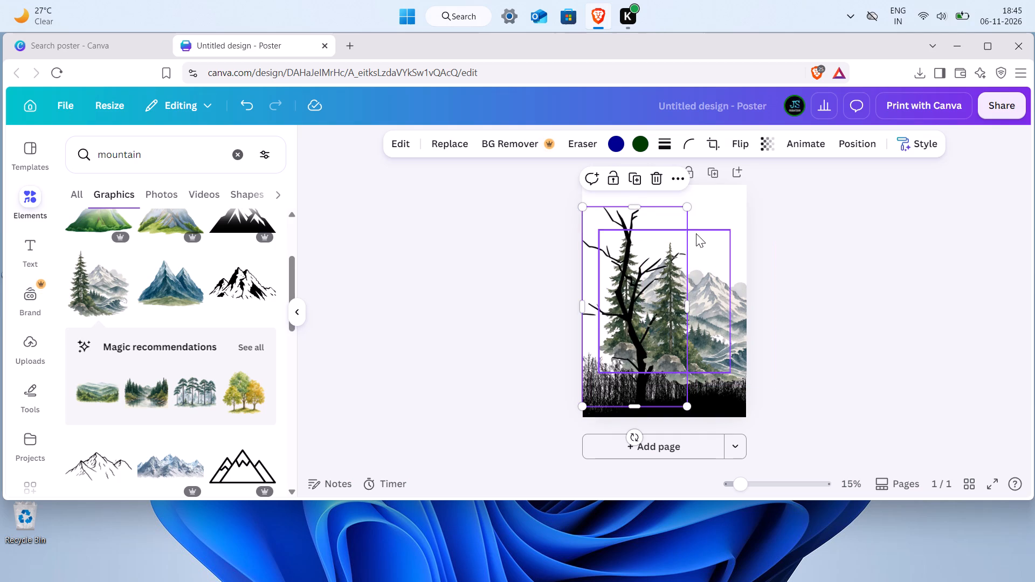
# Move the original pine-and-mountain graphic to overhang the poster's left edge and lower the right-hand copy slightly.
pyautogui.click(696, 233)
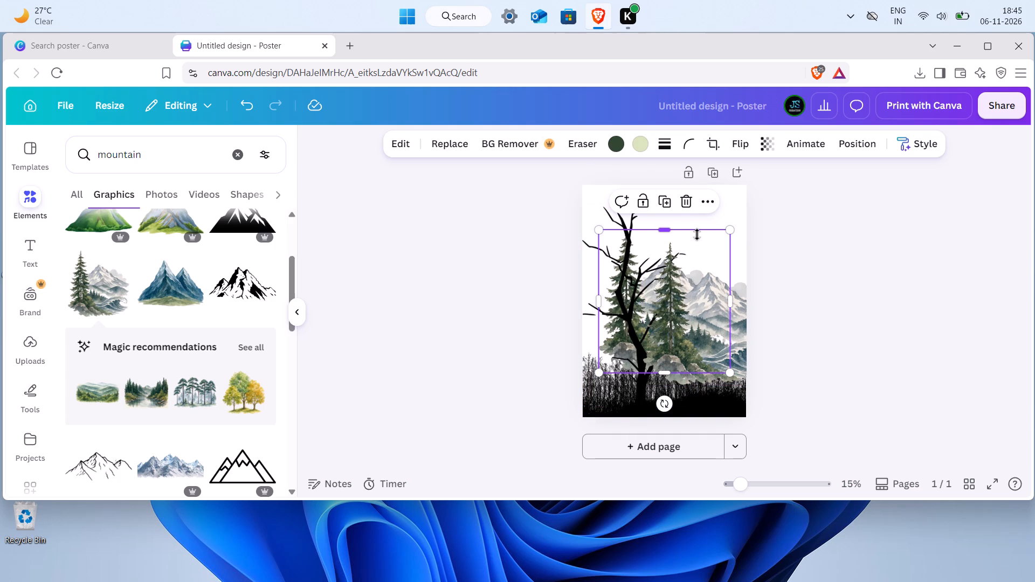
pyautogui.click(697, 234)
pyautogui.moveTo(694, 238); pyautogui.dragTo(668, 243)
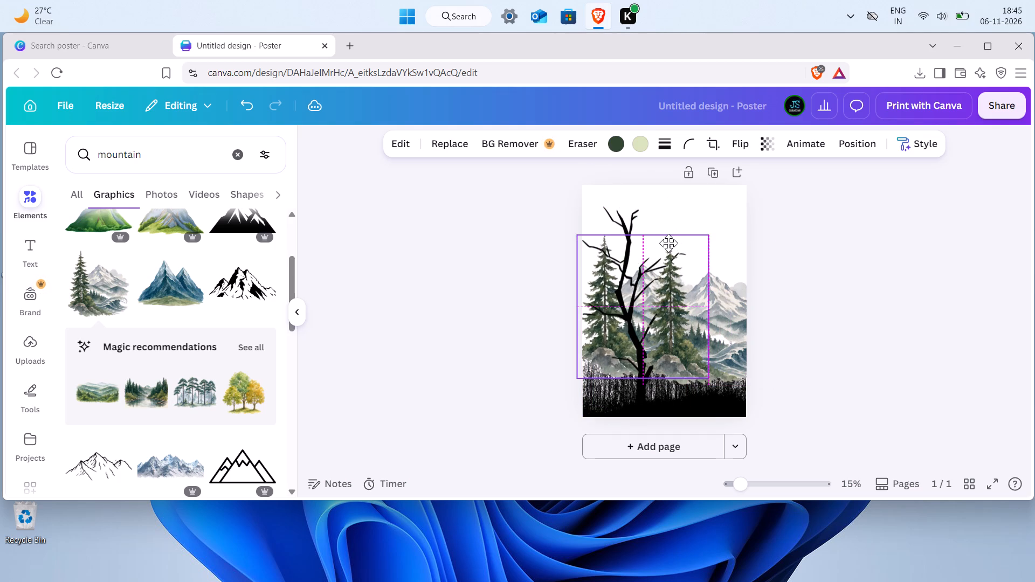
pyautogui.moveTo(668, 243); pyautogui.dragTo(668, 244)
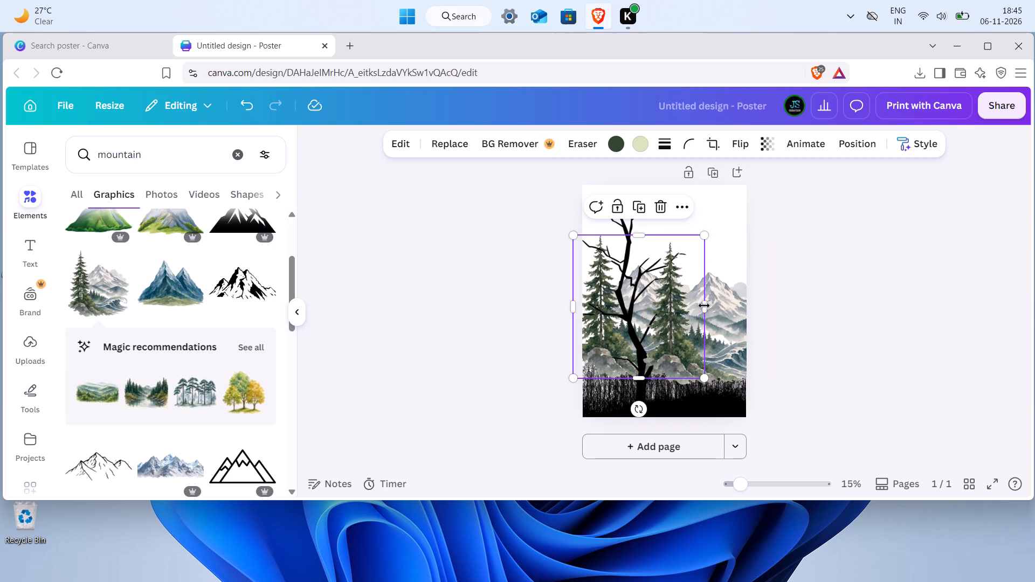
pyautogui.moveTo(719, 311); pyautogui.dragTo(720, 311)
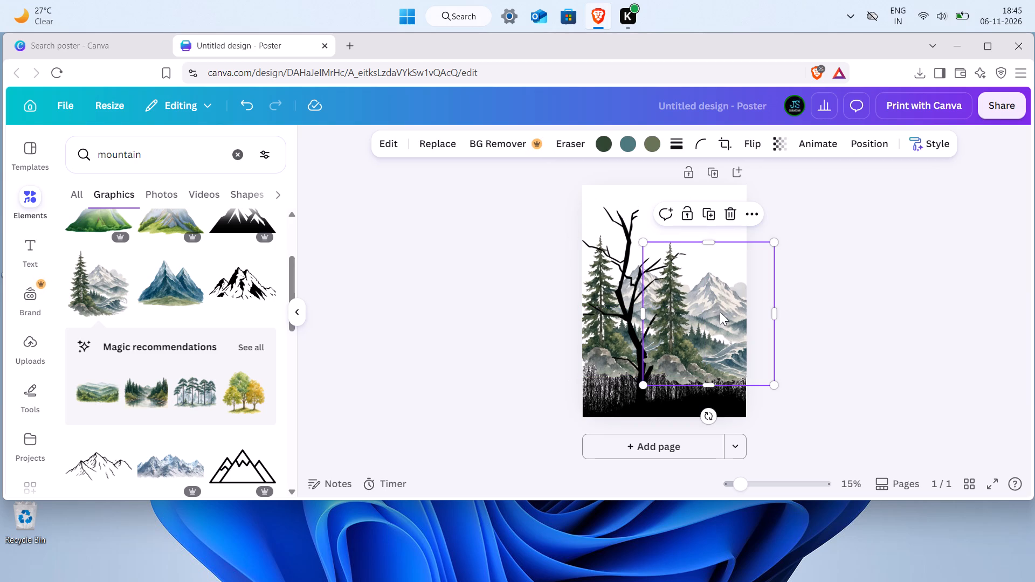
pyautogui.moveTo(720, 311); pyautogui.dragTo(720, 320)
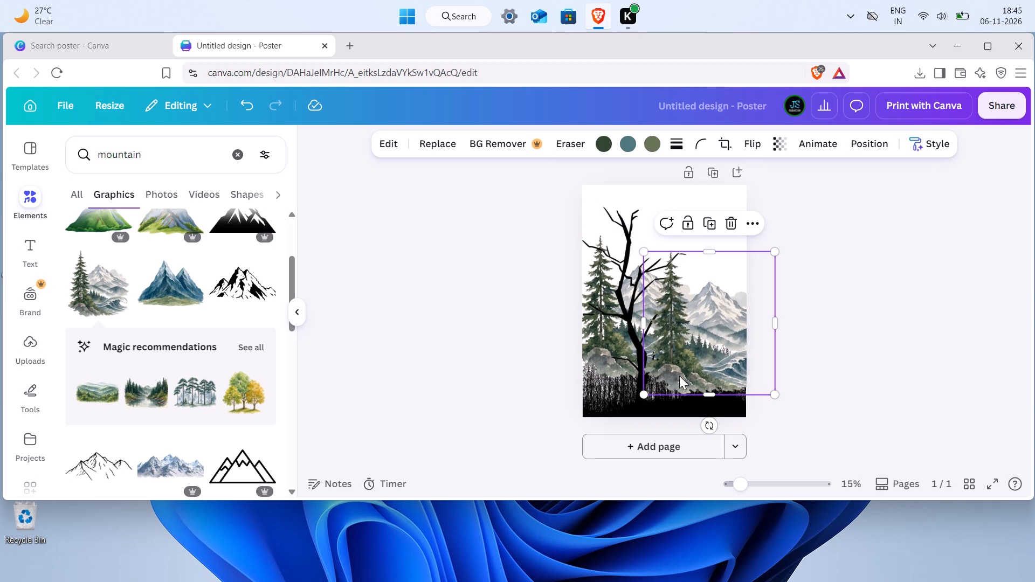
# Send the right-hand pine-and-mountain copy backward one layer, behind the bare tree.
pyautogui.click(606, 393)
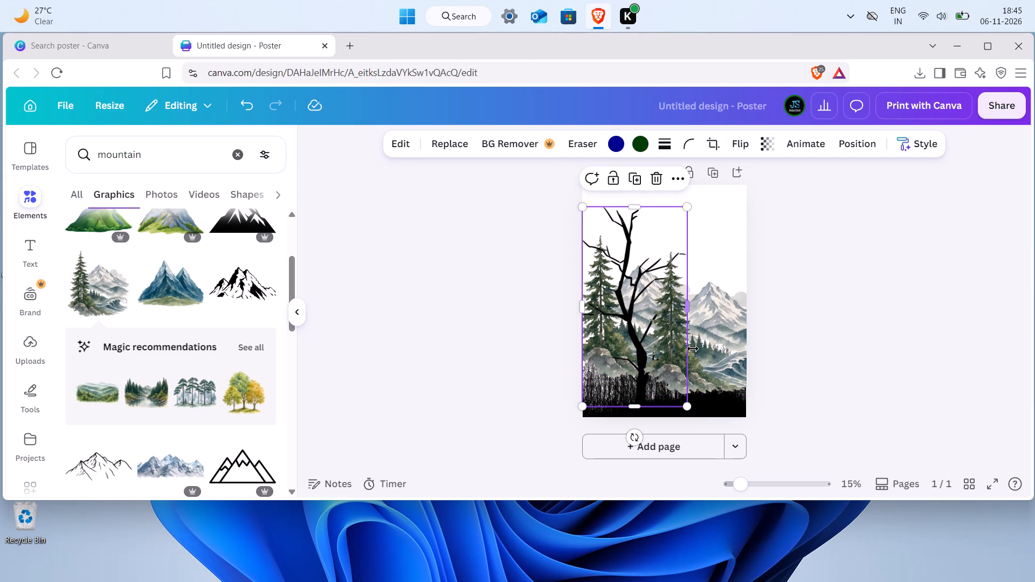
pyautogui.click(701, 340)
pyautogui.click(744, 225)
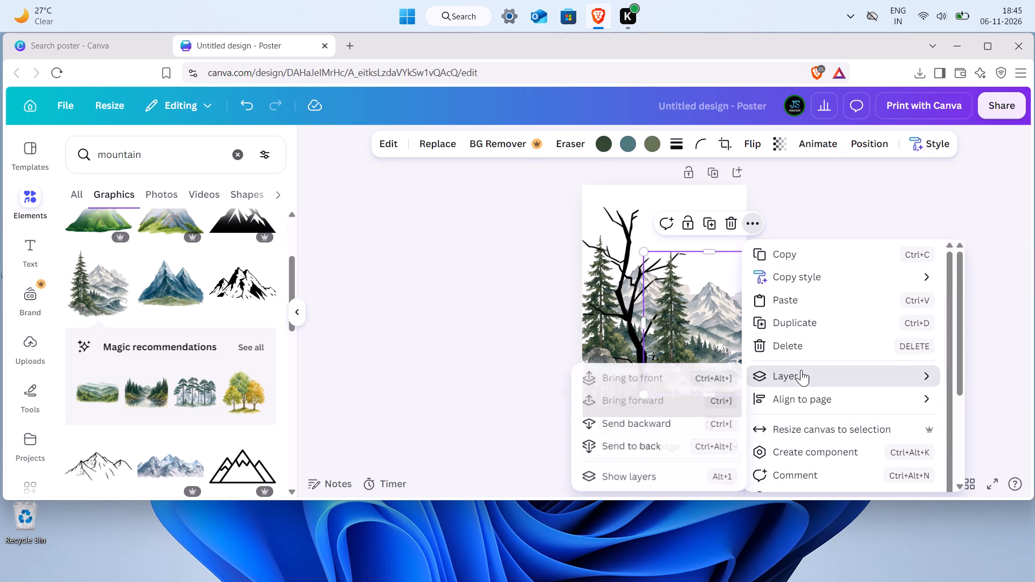
pyautogui.click(670, 426)
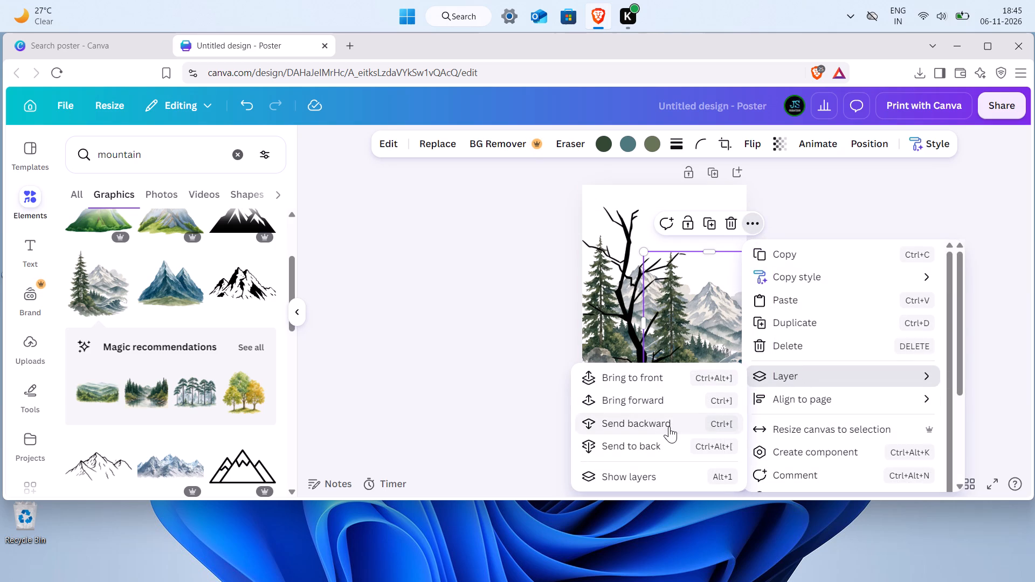
pyautogui.click(813, 202)
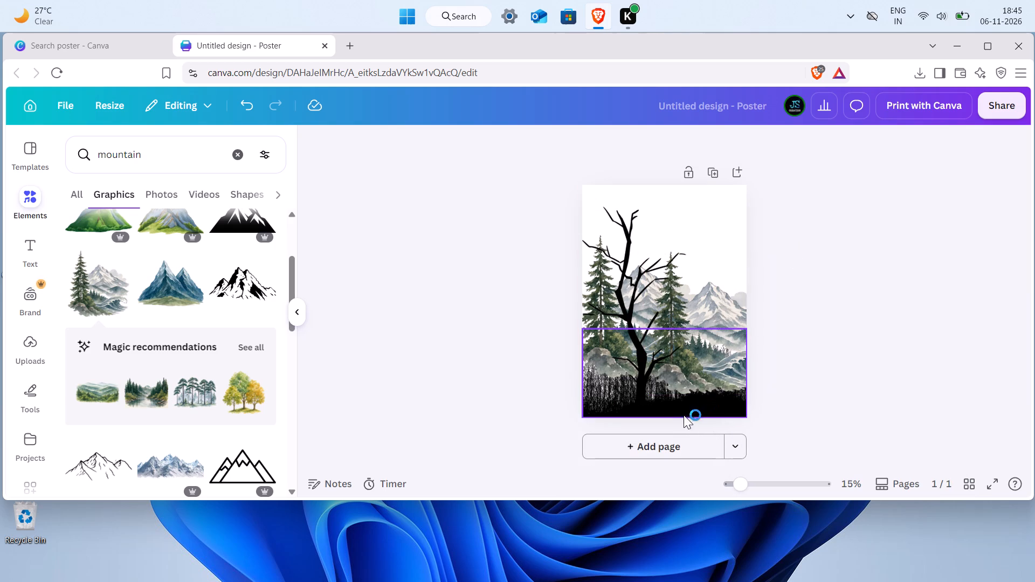
# Nudge the right-hand pine-and-mountain copy slightly up and left, closer to the bare tree.
pyautogui.click(624, 389)
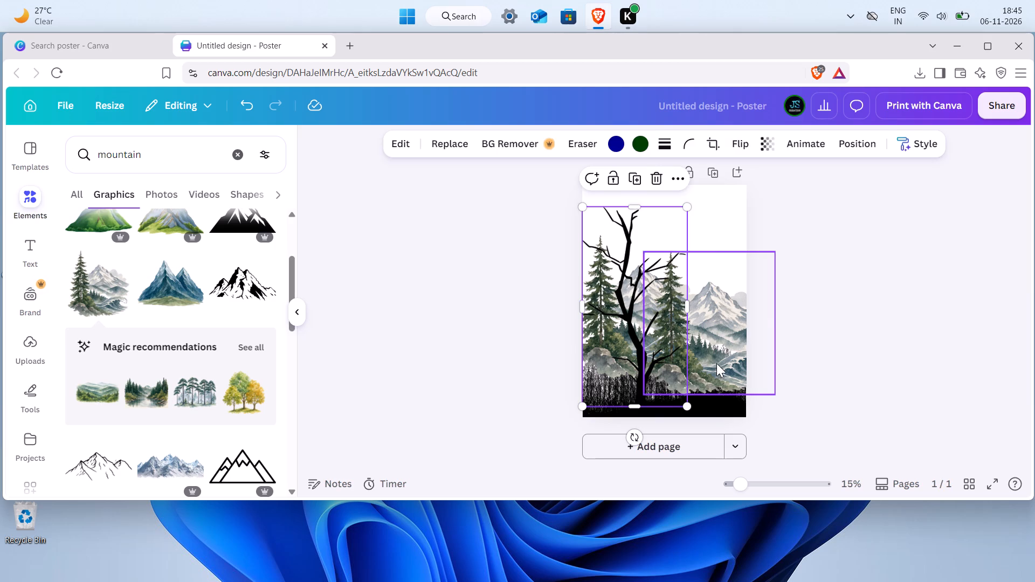
pyautogui.click(711, 355)
pyautogui.click(711, 355)
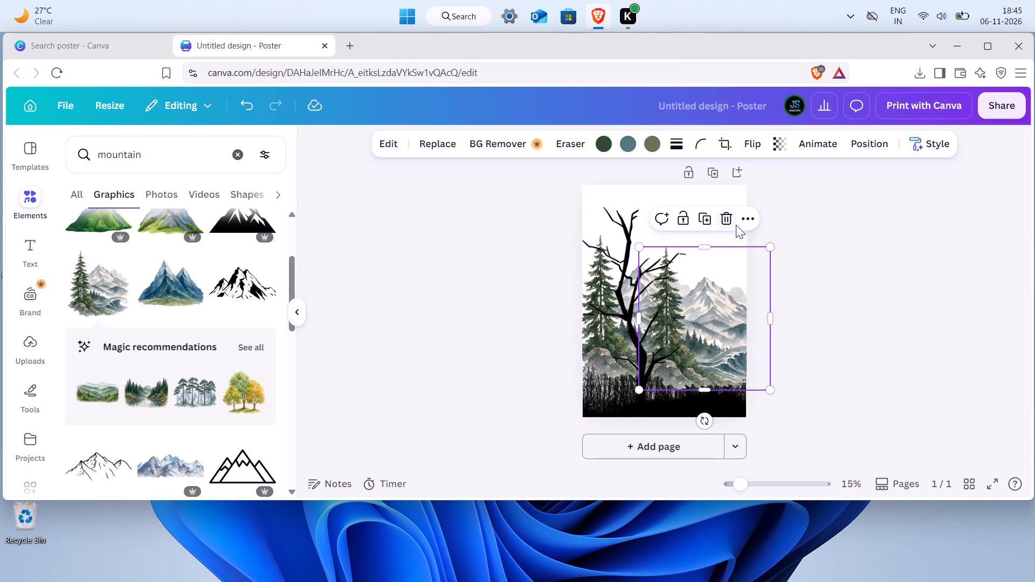
# Send the right-hand pine-and-mountain copy backward one layer, behind the original pine-and-mountain graphic.
pyautogui.click(746, 220)
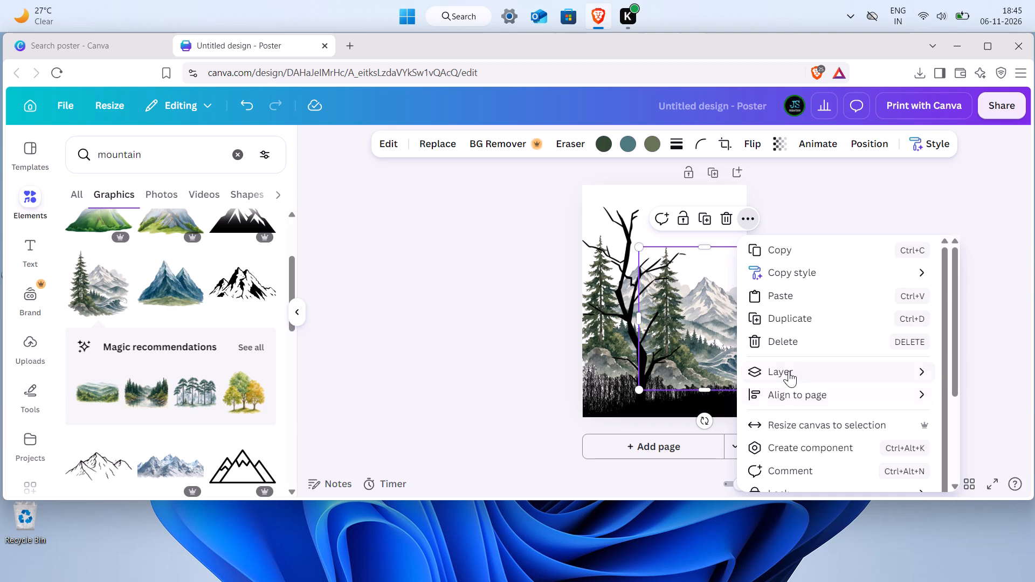
pyautogui.click(789, 371)
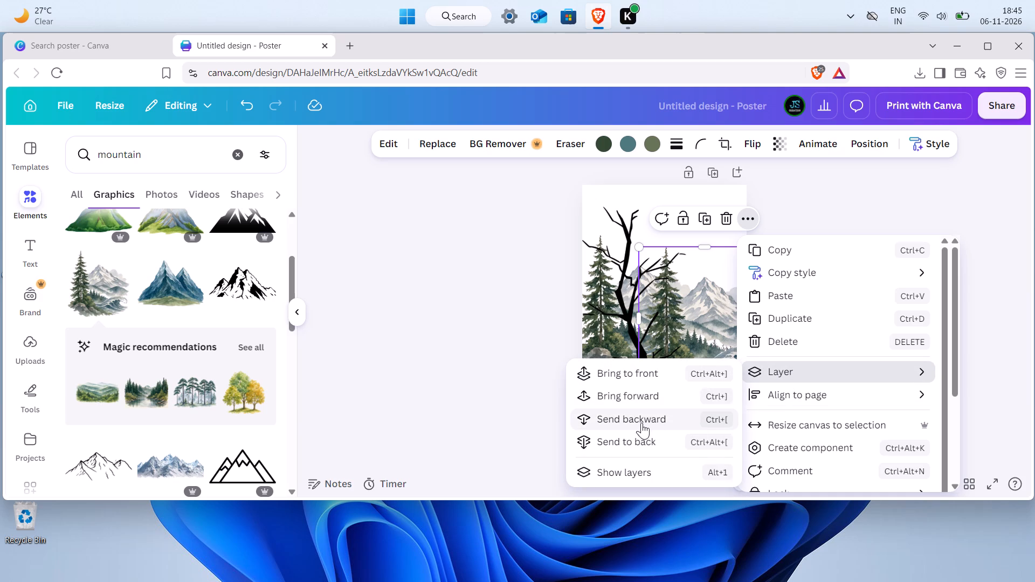
pyautogui.click(641, 422)
pyautogui.click(805, 206)
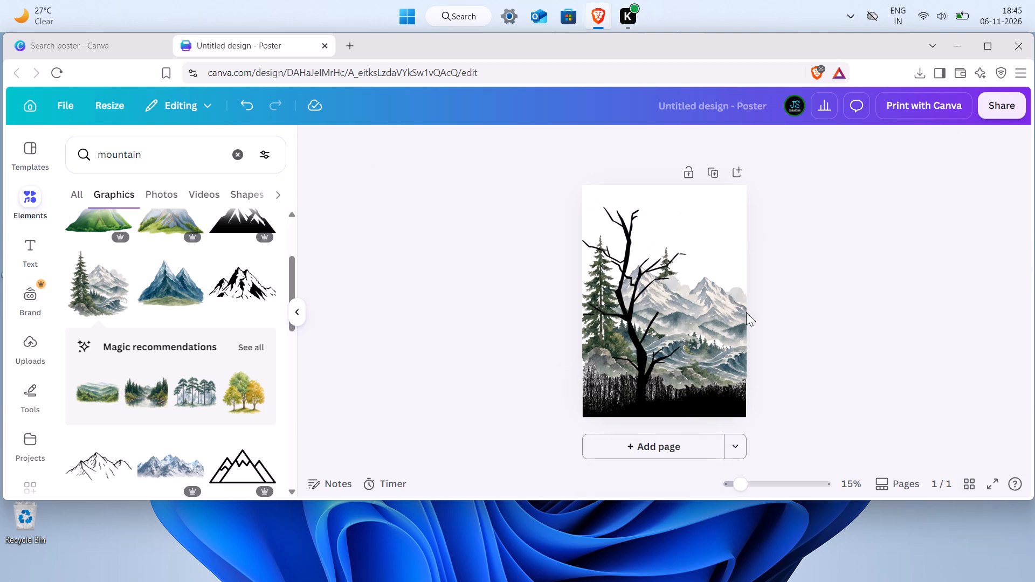
# Shift the right-hand pine-and-mountain copy slightly right, further past the poster's right edge.
pyautogui.moveTo(717, 323); pyautogui.dragTo(717, 332)
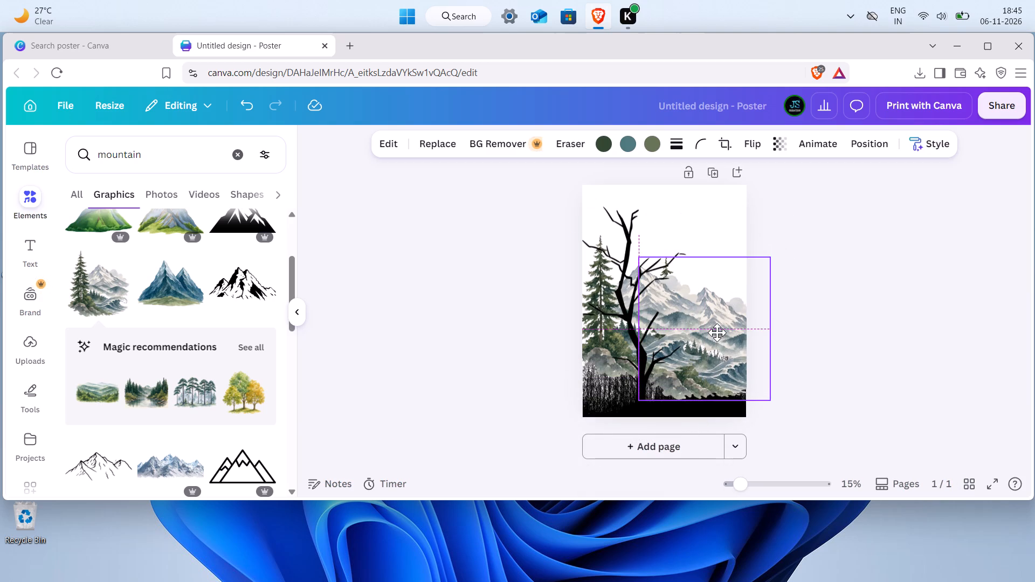
pyautogui.moveTo(717, 332); pyautogui.dragTo(727, 322)
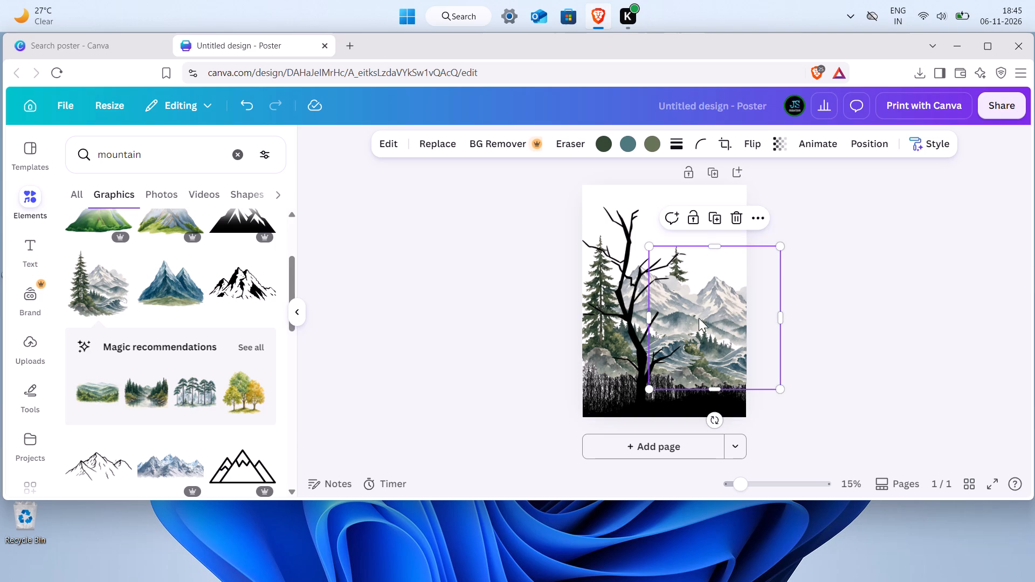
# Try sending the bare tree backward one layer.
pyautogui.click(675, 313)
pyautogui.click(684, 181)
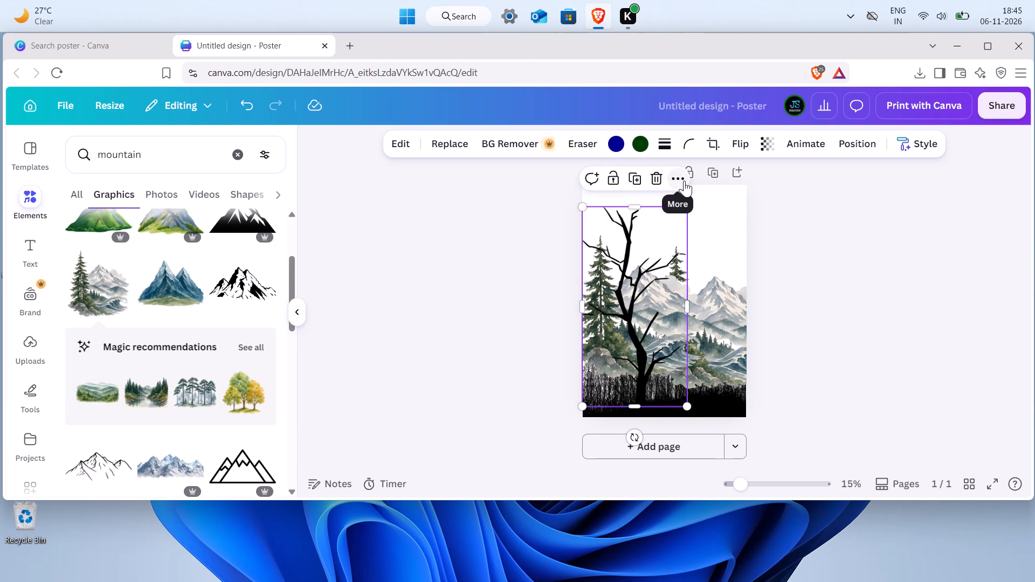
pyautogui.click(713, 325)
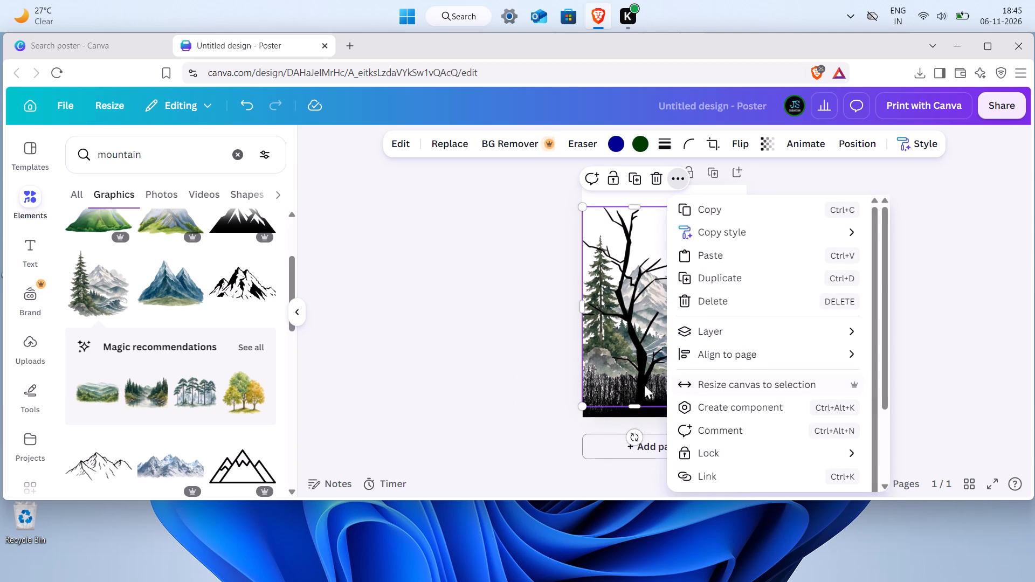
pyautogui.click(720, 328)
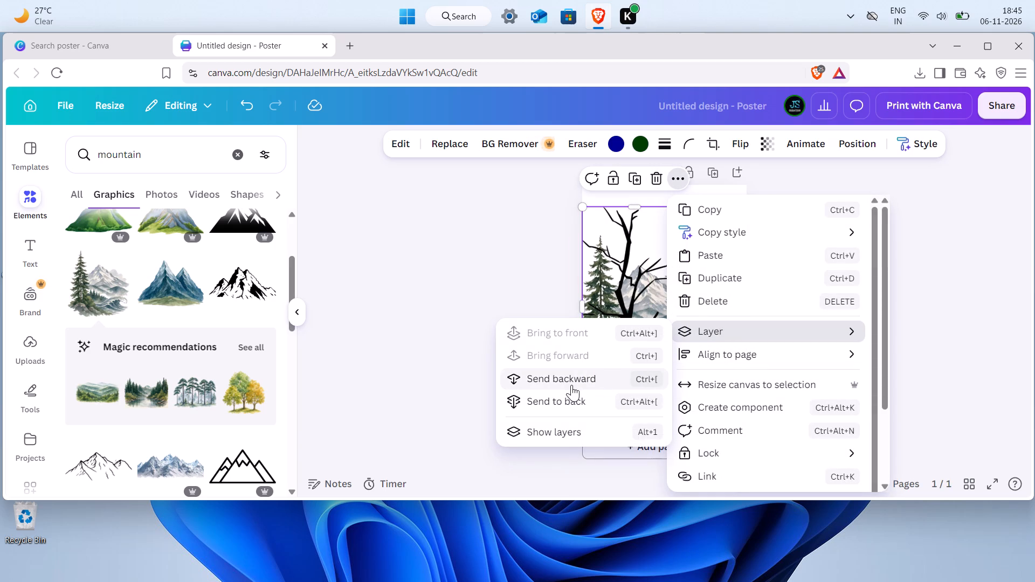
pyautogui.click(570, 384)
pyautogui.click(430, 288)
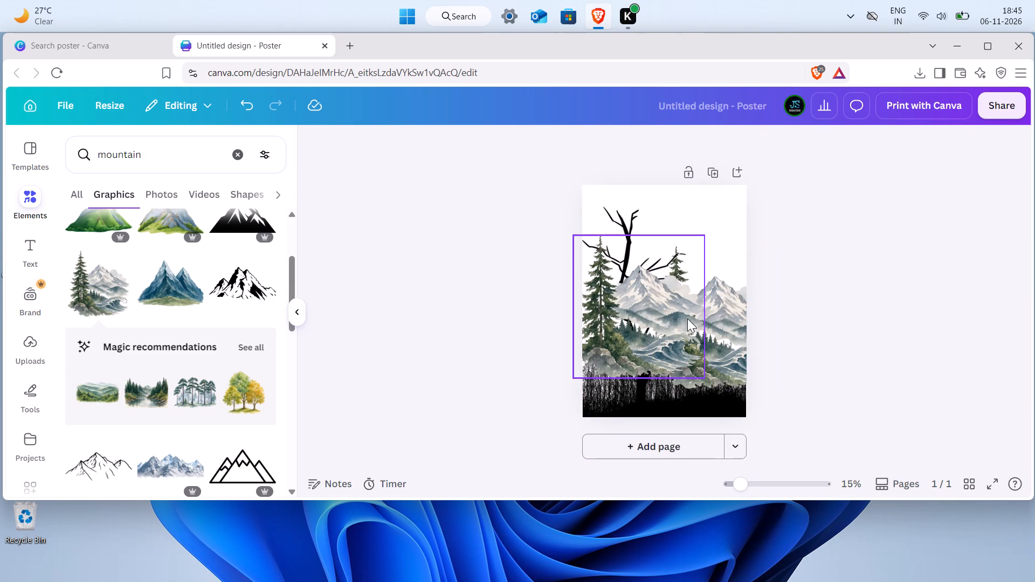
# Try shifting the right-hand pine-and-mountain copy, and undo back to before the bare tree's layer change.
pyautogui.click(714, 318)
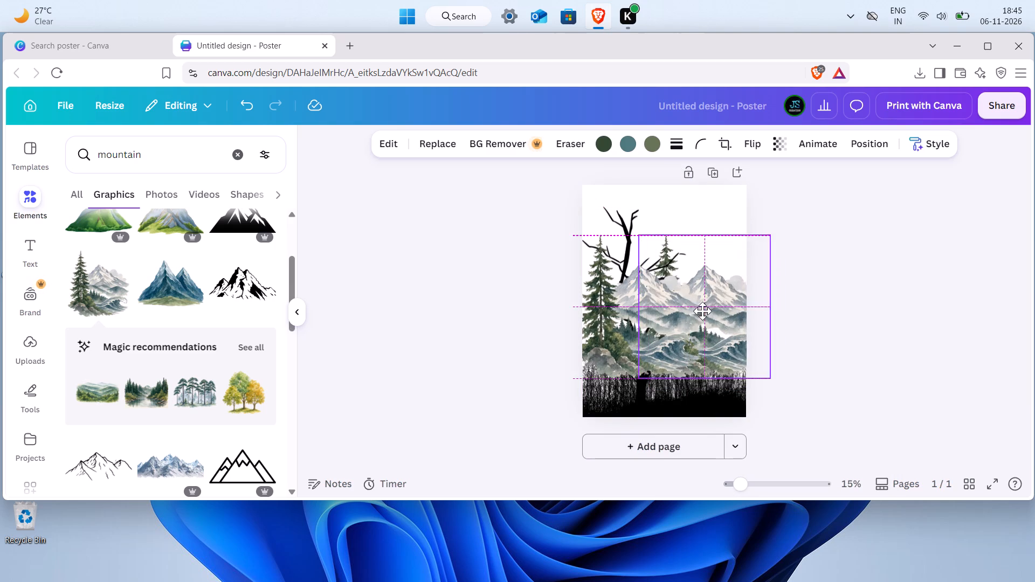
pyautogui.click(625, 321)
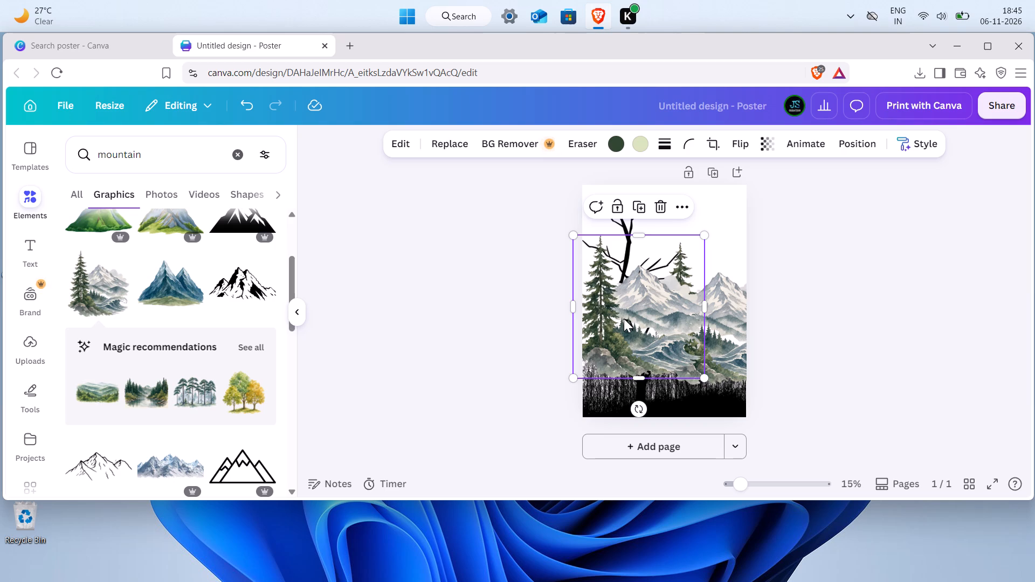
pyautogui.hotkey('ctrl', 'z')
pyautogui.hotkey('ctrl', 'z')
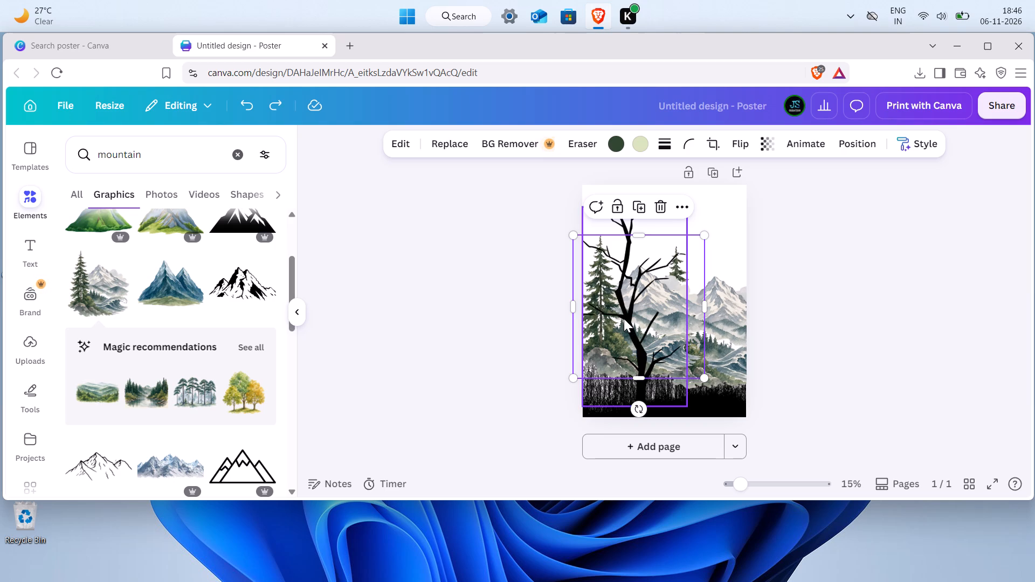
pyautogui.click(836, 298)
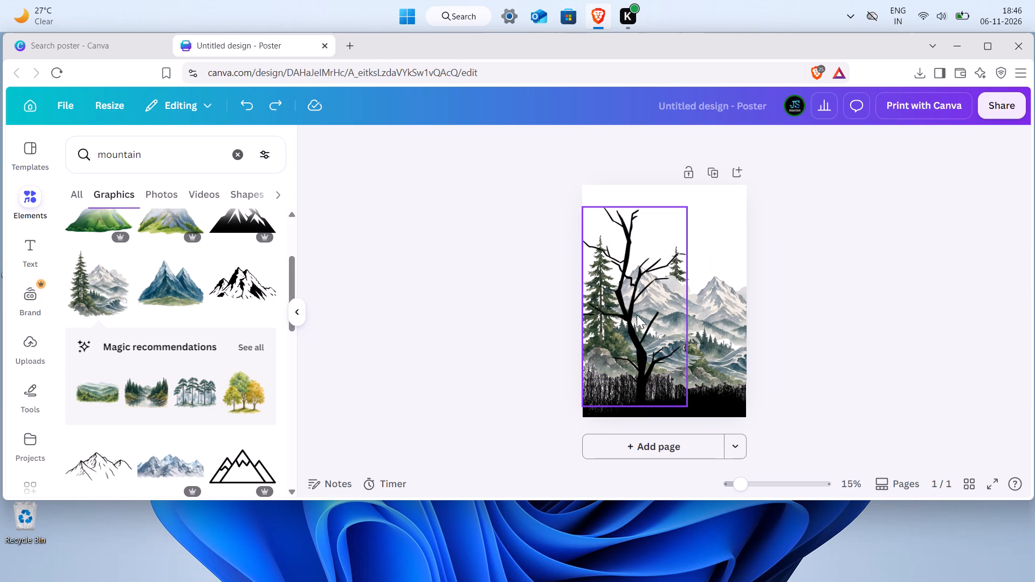
# Send the original left-hand pine-and-mountain graphic backward one layer, behind the right-hand copy.
pyautogui.click(693, 322)
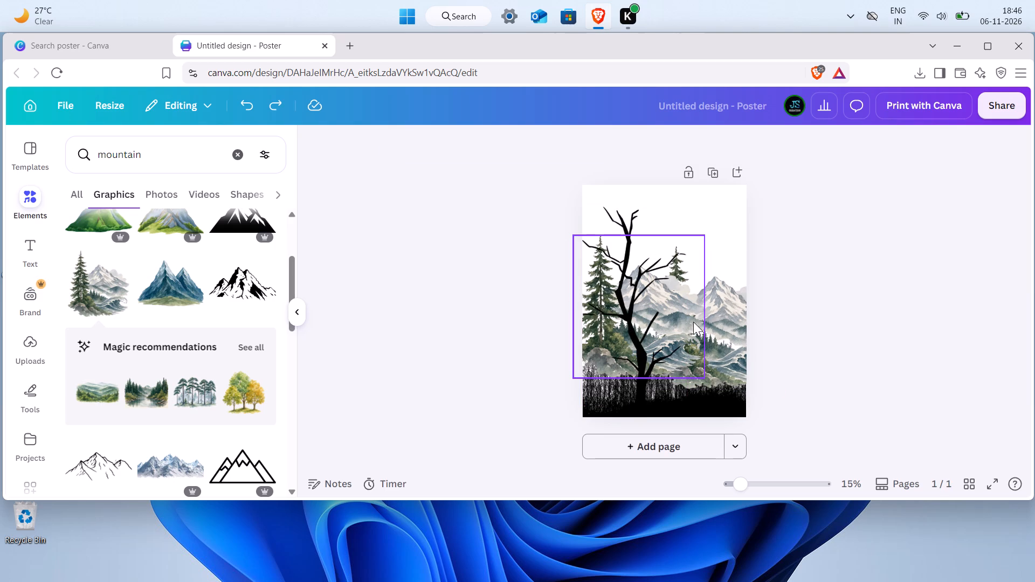
pyautogui.click(679, 205)
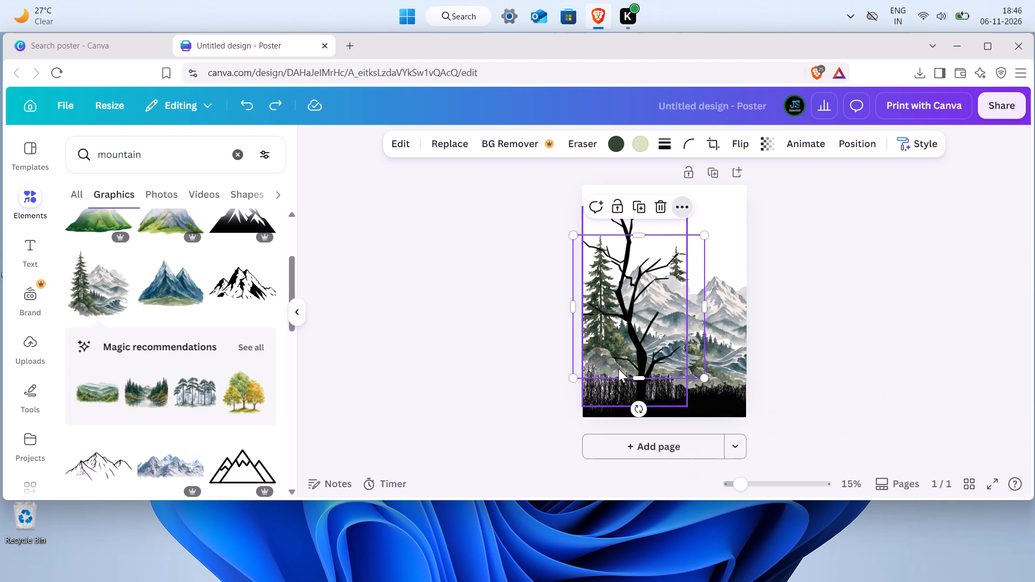
pyautogui.click(728, 355)
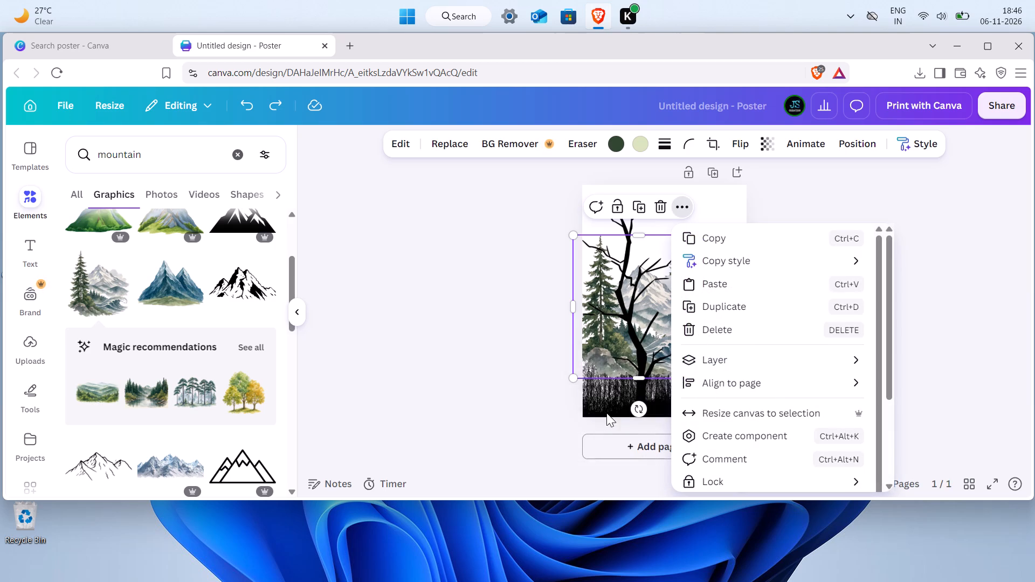
pyautogui.click(718, 356)
pyautogui.click(592, 406)
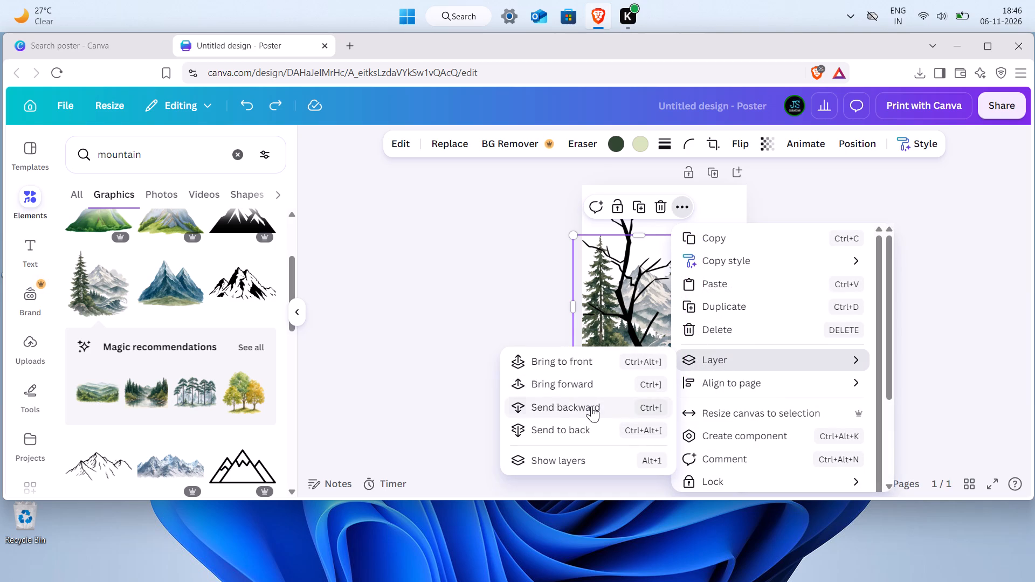
pyautogui.click(485, 286)
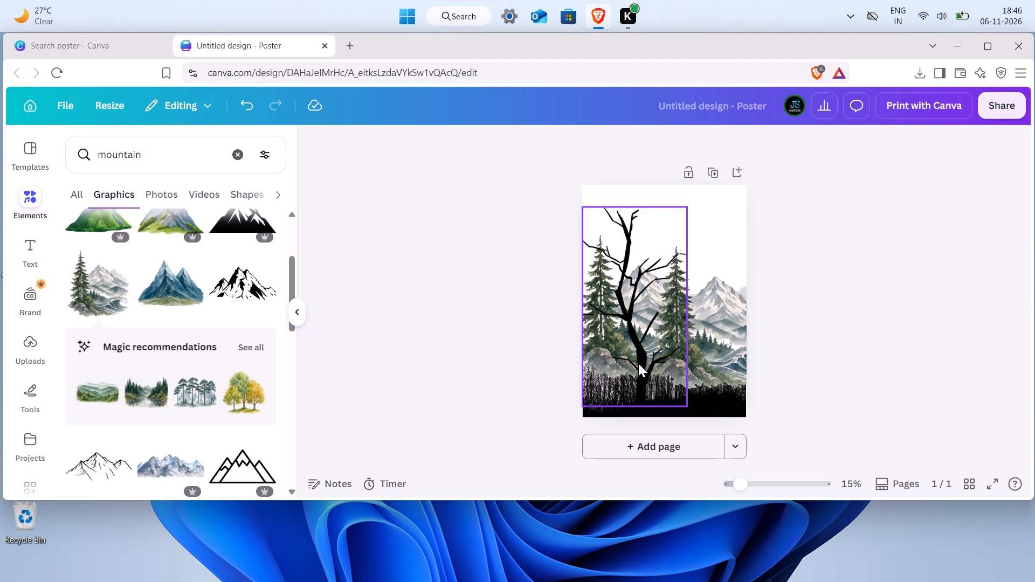
# Reposition the bare tree slightly right and down so its trunk base sits in the grass between the two pines.
pyautogui.moveTo(639, 361); pyautogui.dragTo(647, 356)
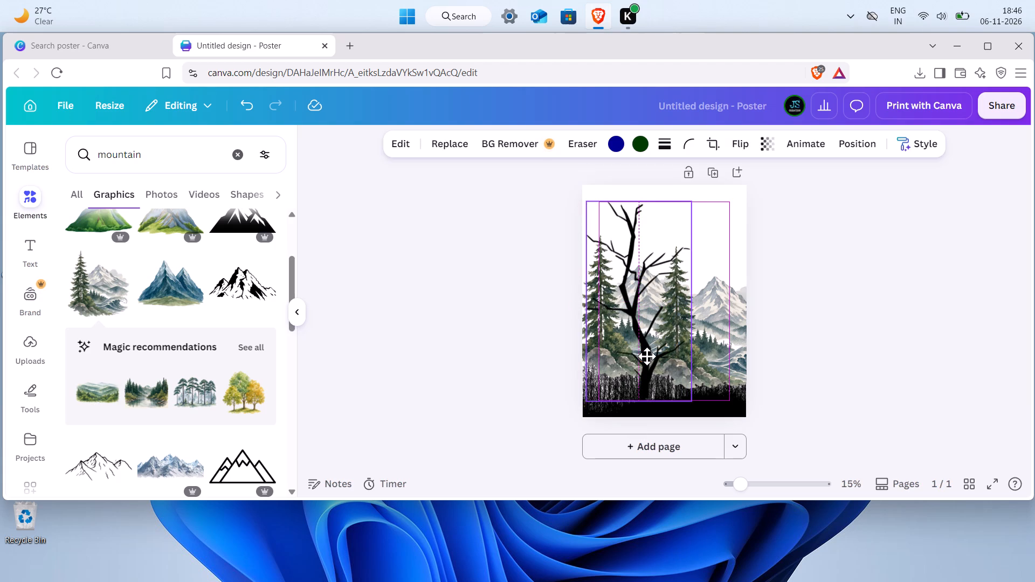
pyautogui.moveTo(647, 356); pyautogui.dragTo(727, 370)
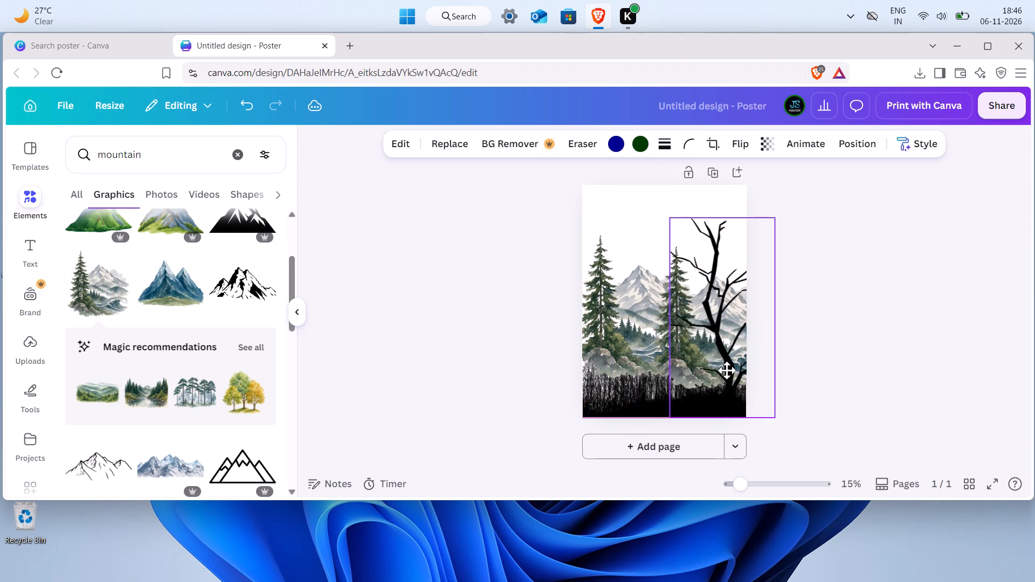
pyautogui.moveTo(727, 370); pyautogui.dragTo(650, 367)
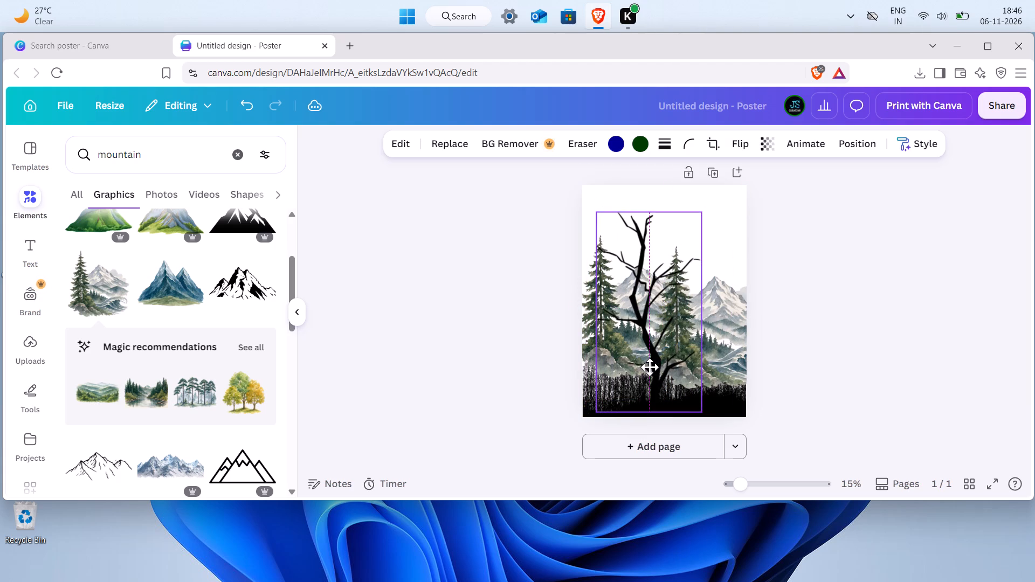
pyautogui.moveTo(650, 367); pyautogui.dragTo(647, 367)
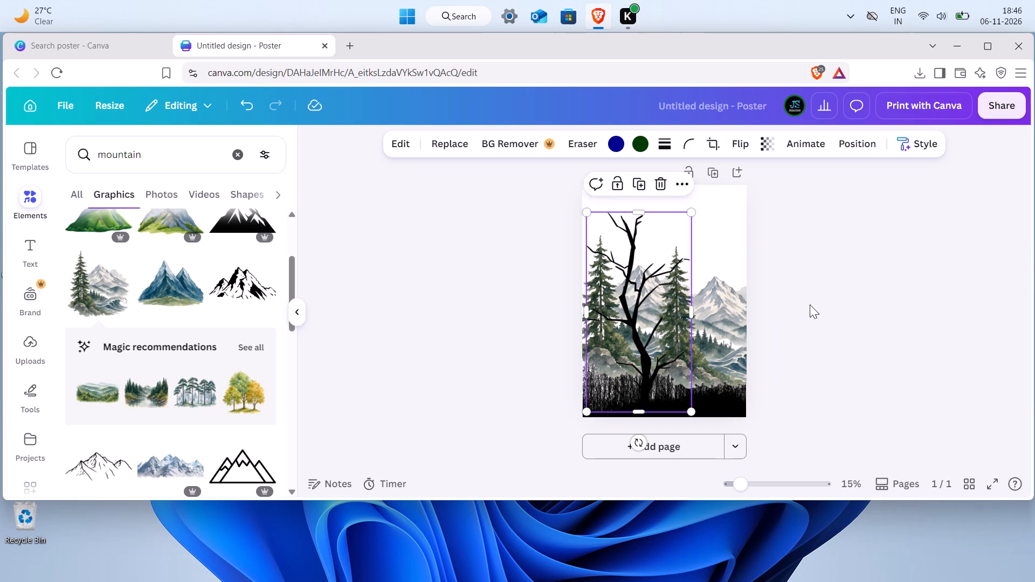
pyautogui.click(825, 299)
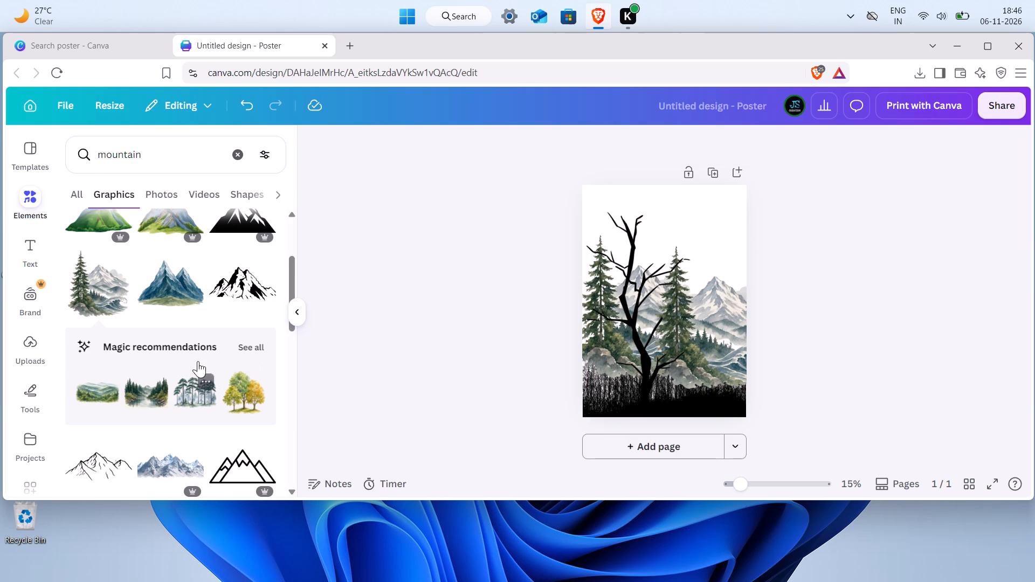
# Browse further through the mountain graphics for another background element.
pyautogui.scroll(-7, 164, 288)
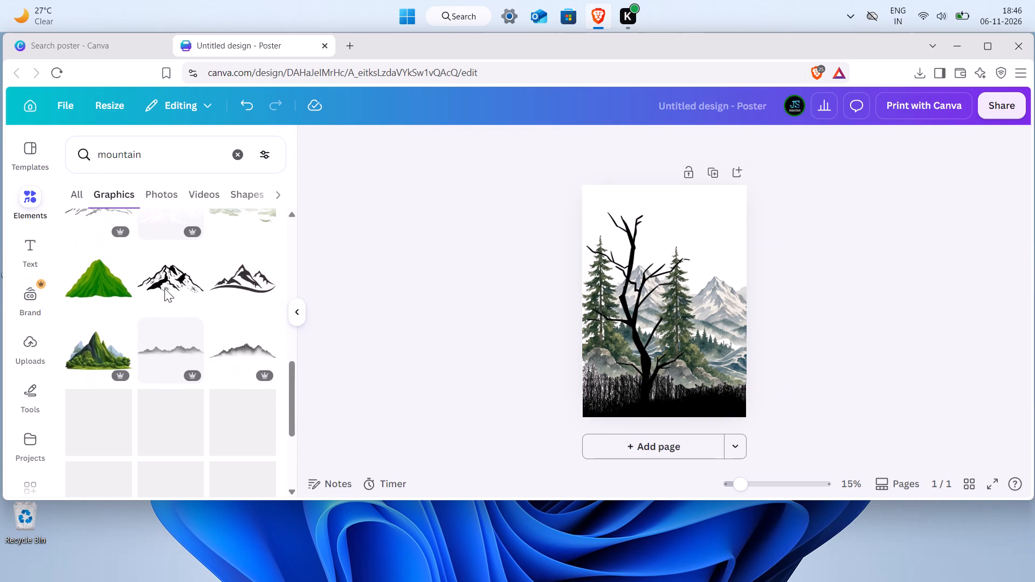
pyautogui.scroll(-2, 164, 288)
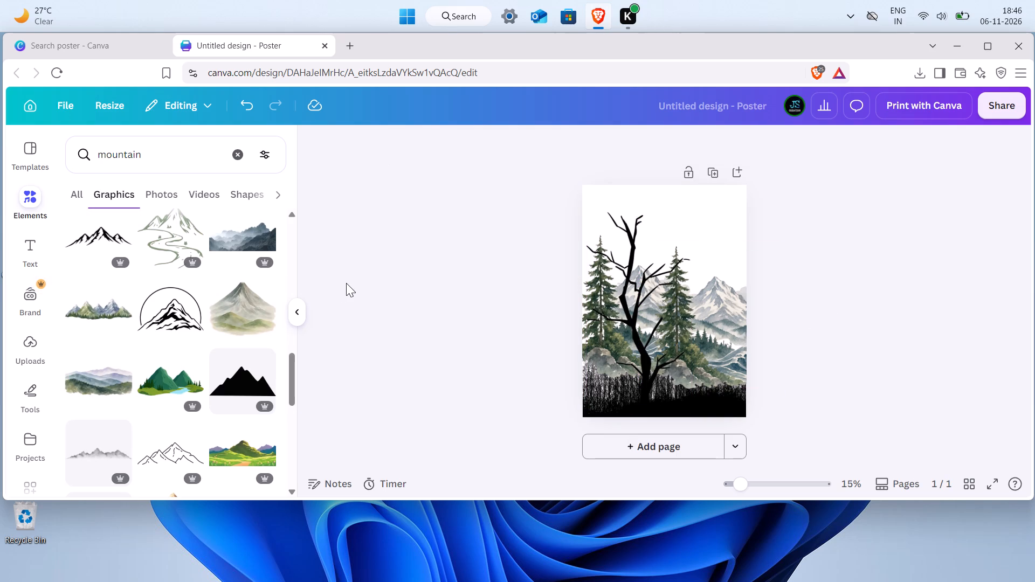
pyautogui.click(346, 283)
# Search the elements library for "birds flying animation".
pyautogui.click(238, 154)
pyautogui.click(154, 153)
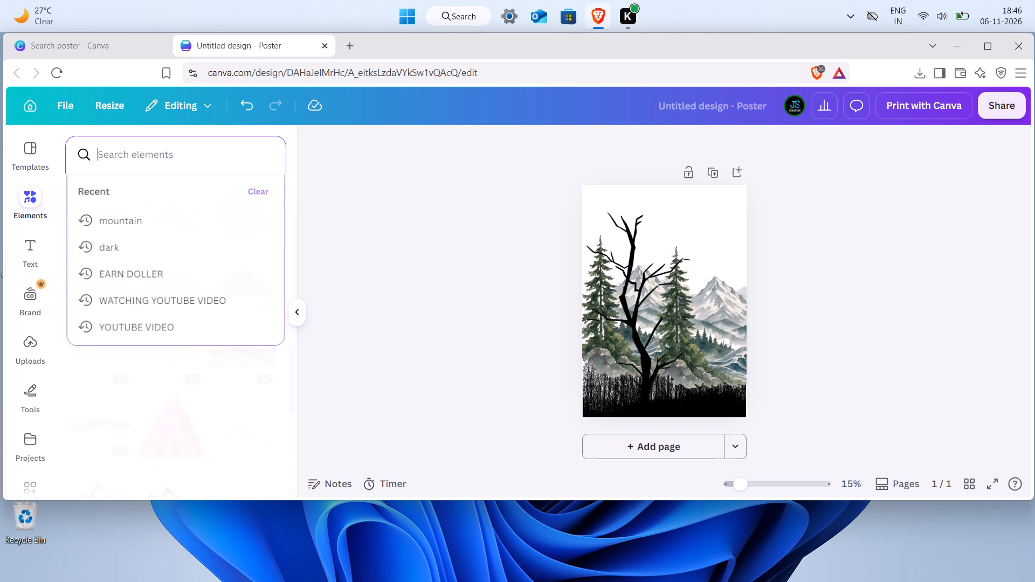
pyautogui.write('birds')
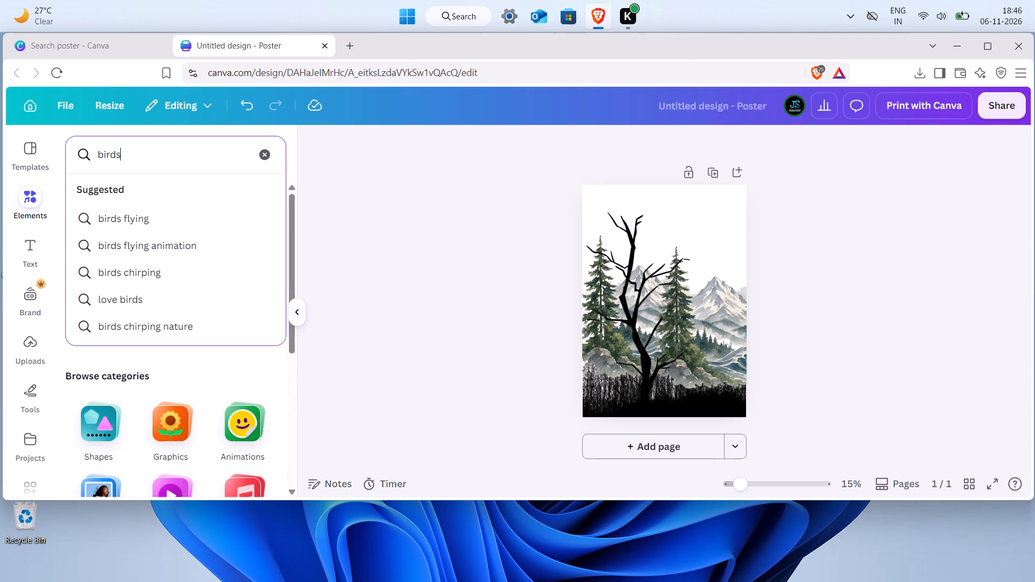
pyautogui.click(152, 247)
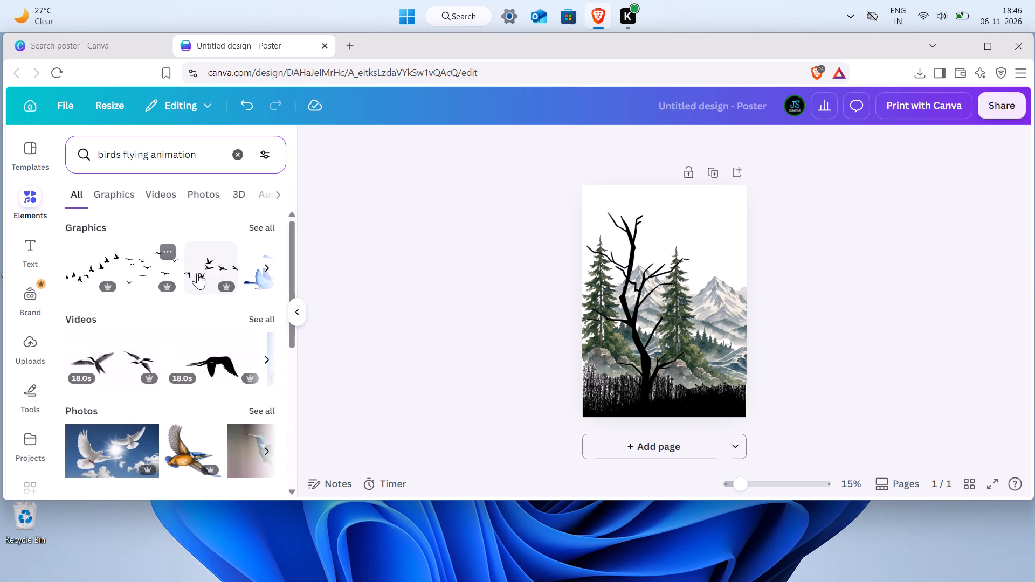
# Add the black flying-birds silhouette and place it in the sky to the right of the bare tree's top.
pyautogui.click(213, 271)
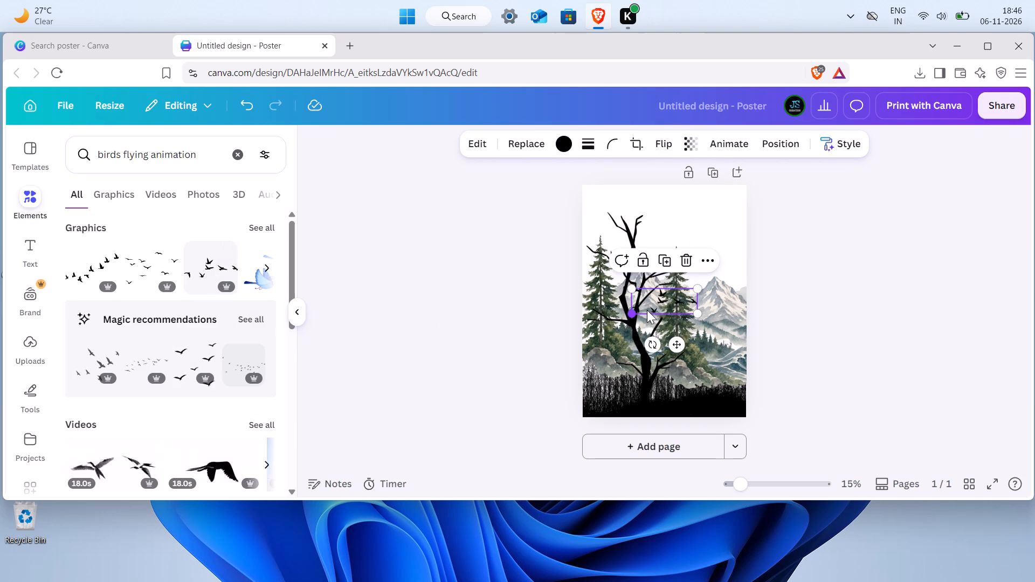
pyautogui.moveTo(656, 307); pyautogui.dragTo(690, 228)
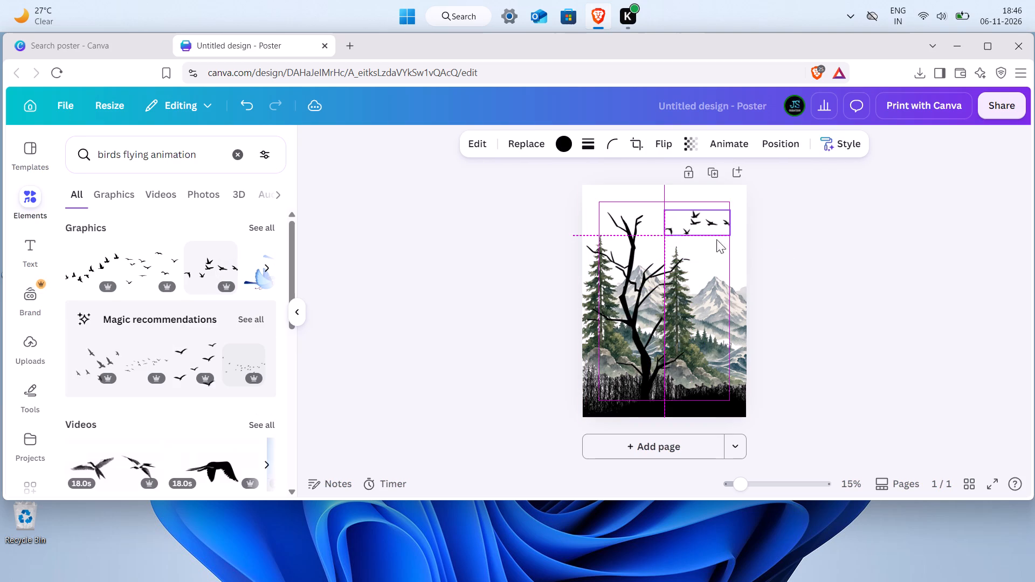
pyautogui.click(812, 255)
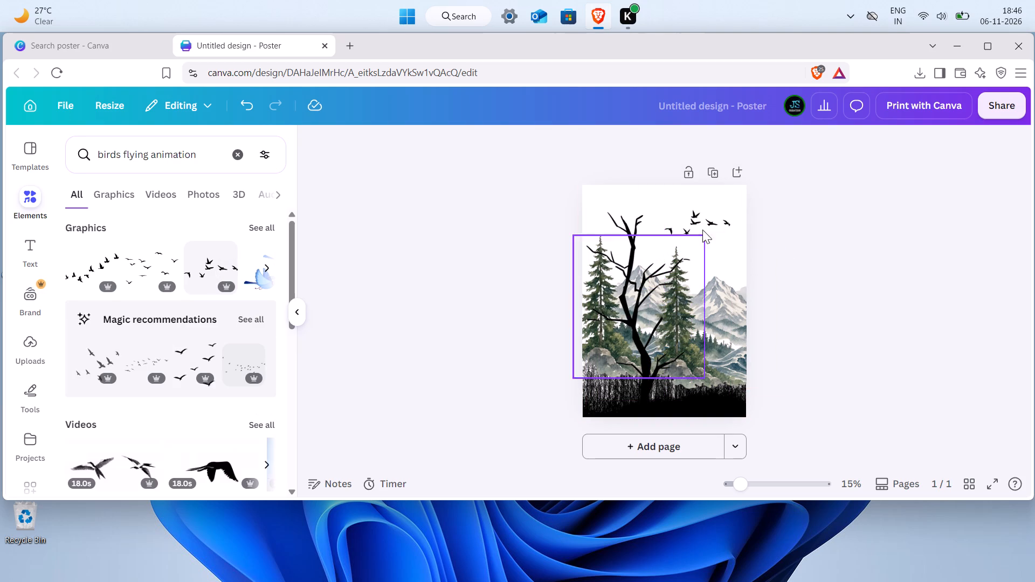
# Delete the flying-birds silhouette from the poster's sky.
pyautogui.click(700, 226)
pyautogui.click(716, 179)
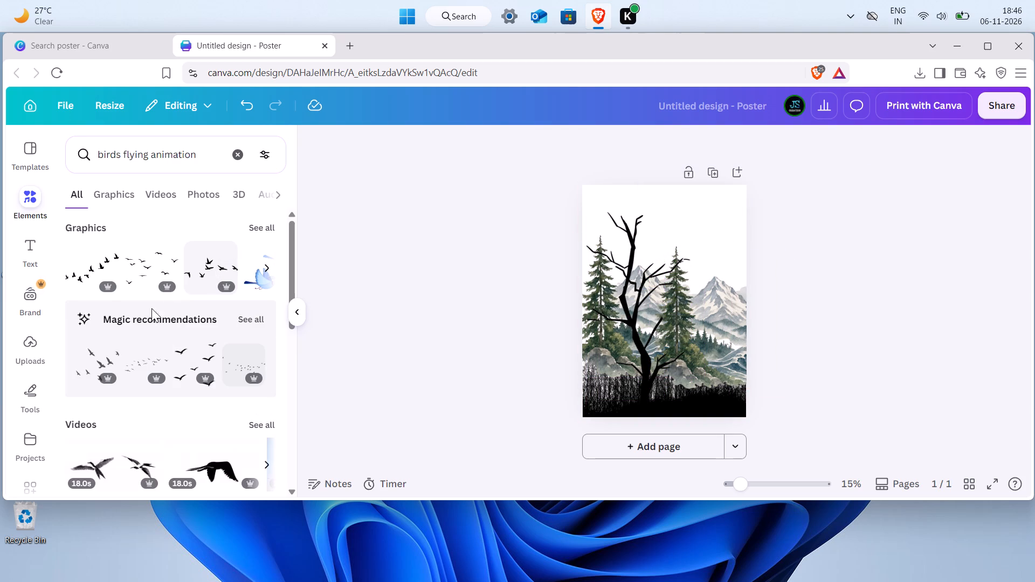
# Show all graphics results for the flying-birds search and browse them for a flock that suits the poster's sky.
pyautogui.click(260, 224)
pyautogui.scroll(-1, 210, 313)
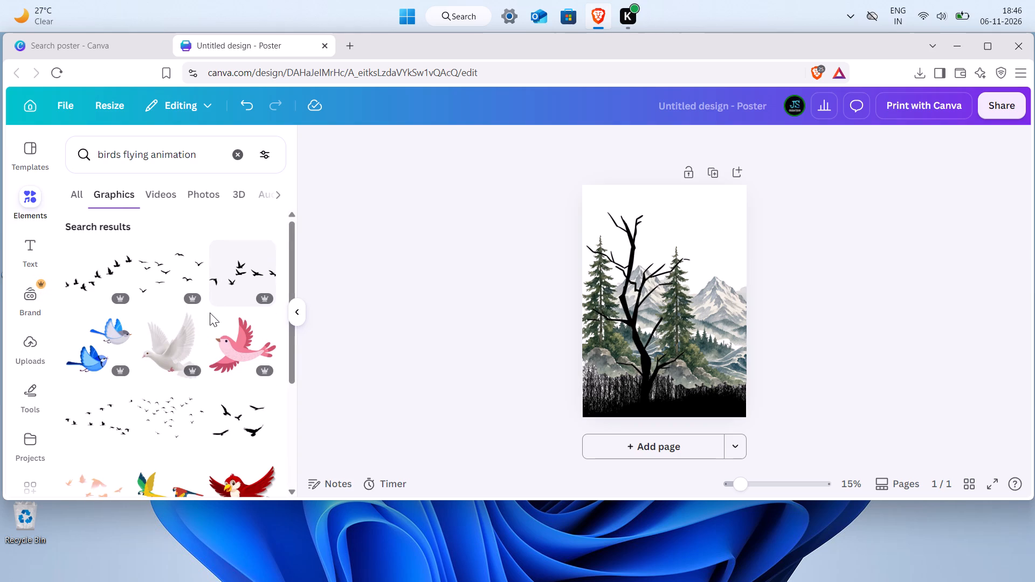
pyautogui.scroll(-7, 210, 313)
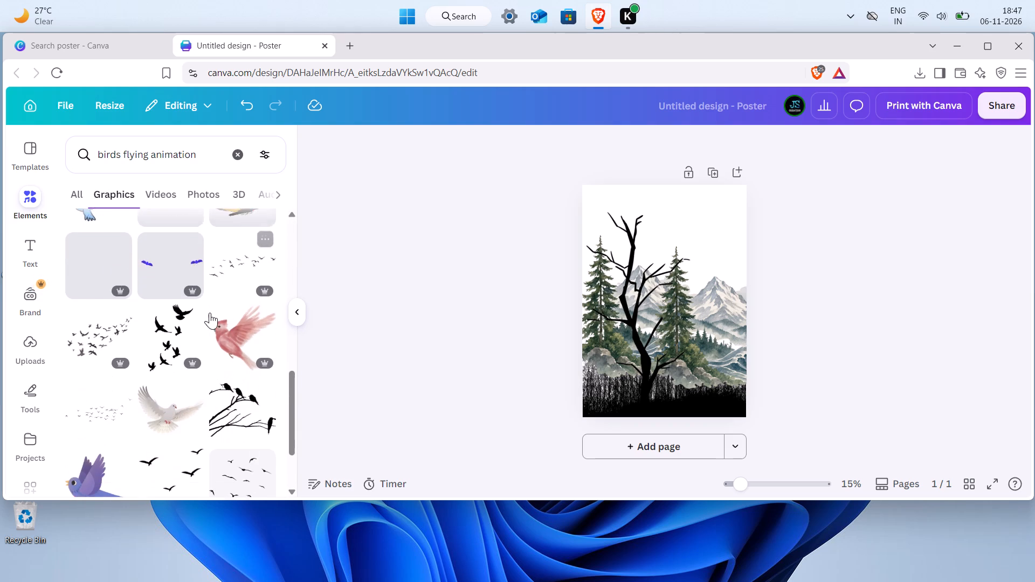
pyautogui.scroll(-3, 210, 313)
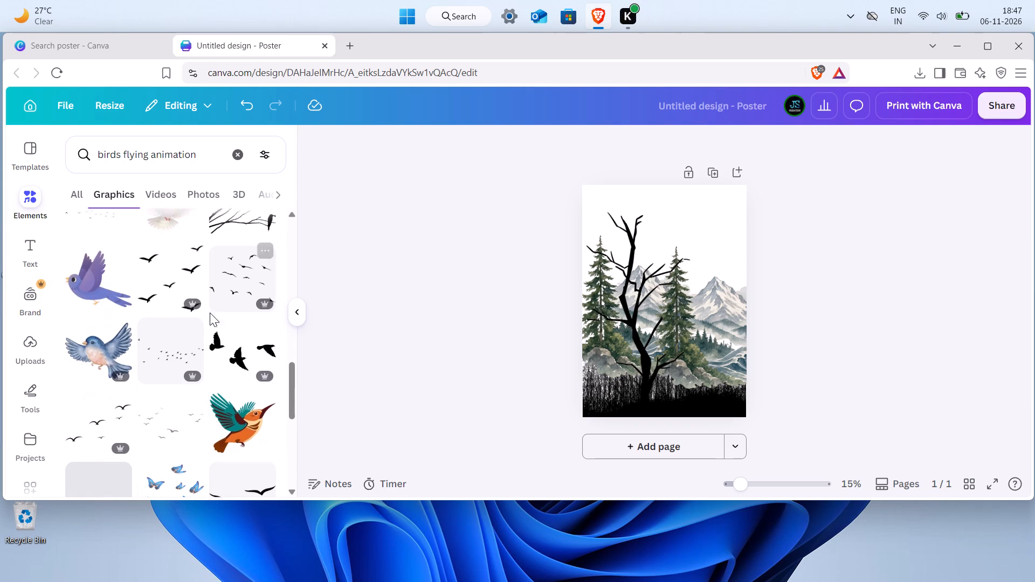
pyautogui.scroll(-2, 210, 313)
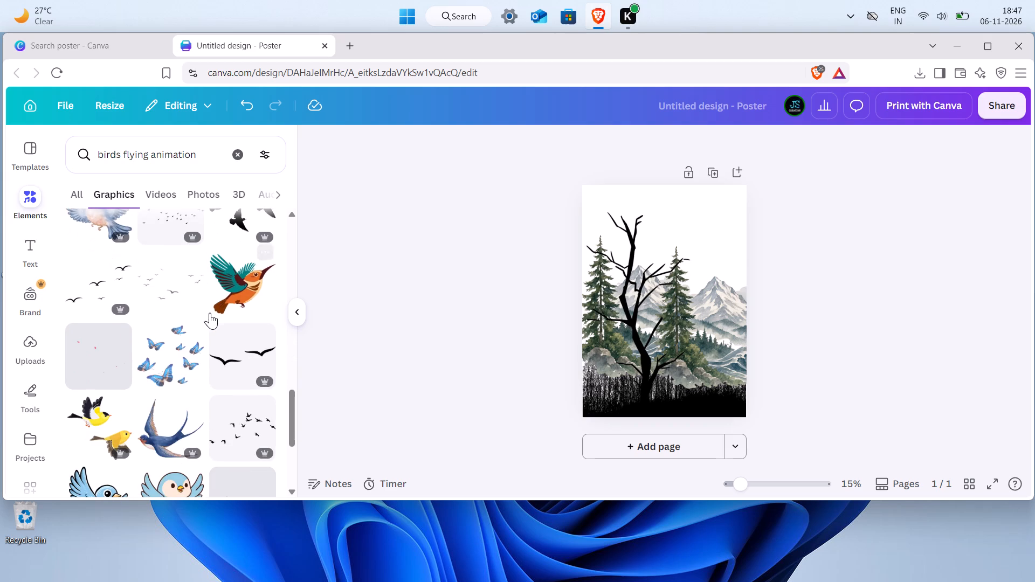
pyautogui.scroll(-2, 210, 313)
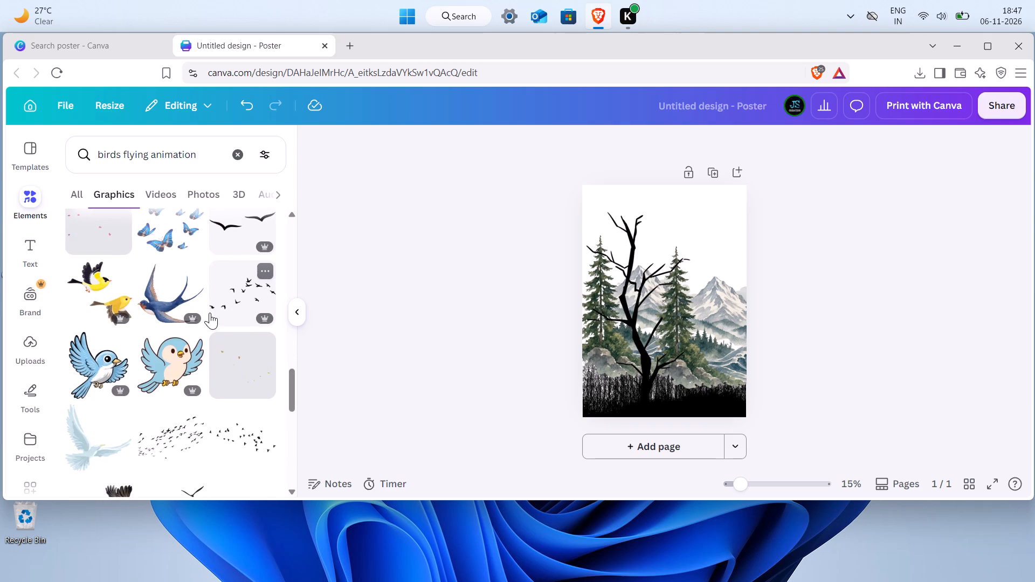
pyautogui.scroll(-3, 210, 313)
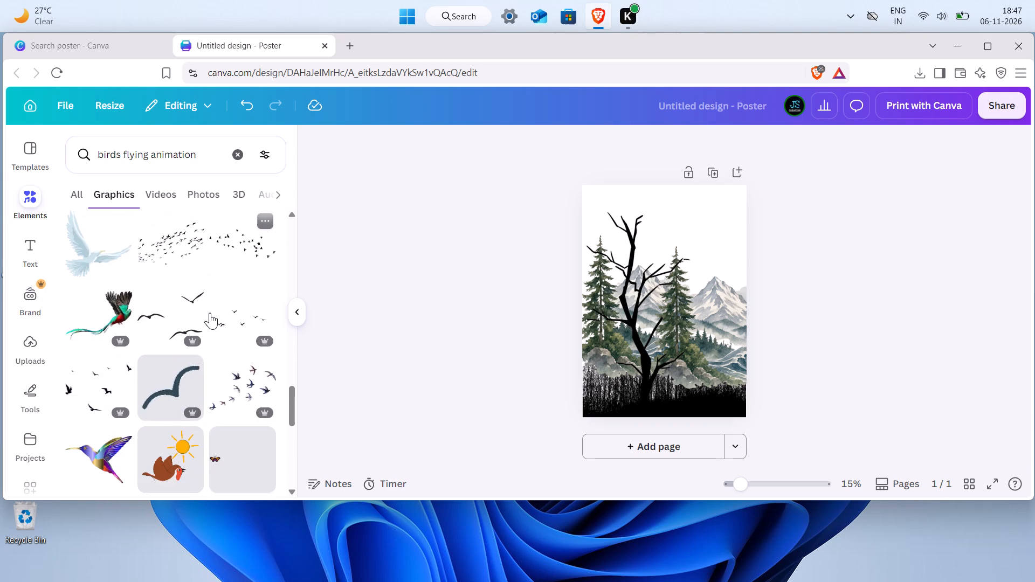
pyautogui.scroll(-2, 210, 313)
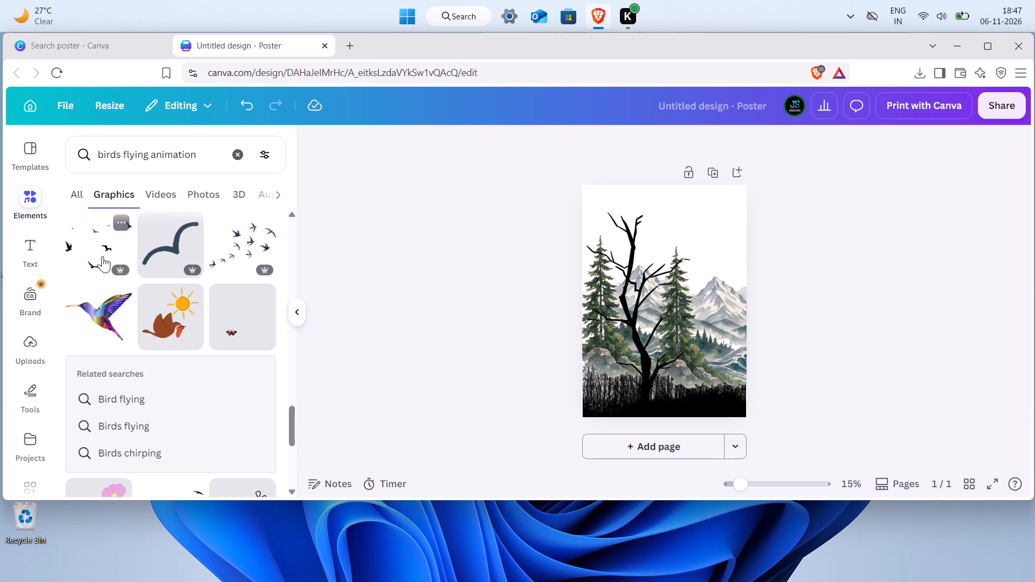
pyautogui.scroll(-5, 184, 267)
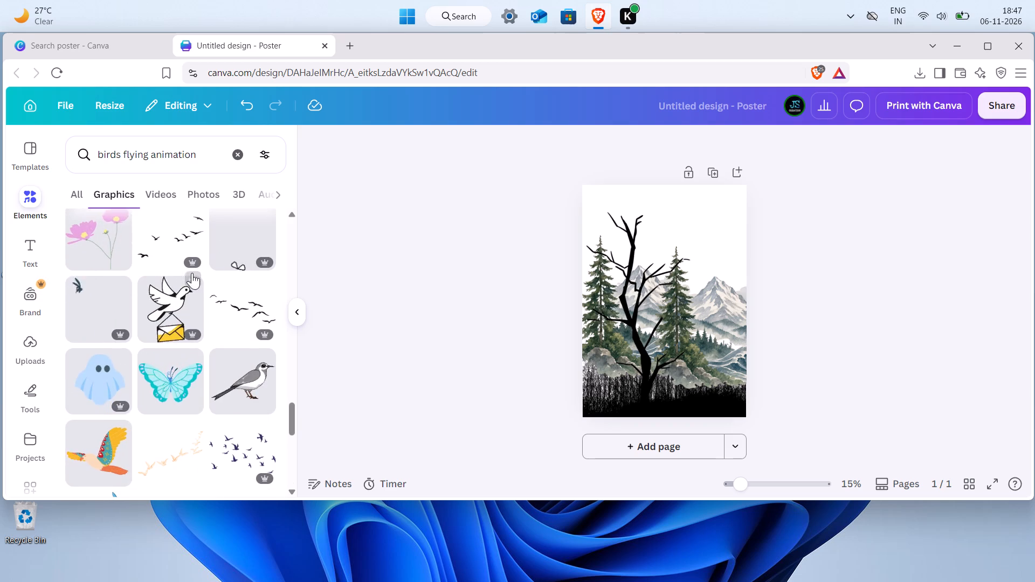
pyautogui.scroll(-2, 192, 273)
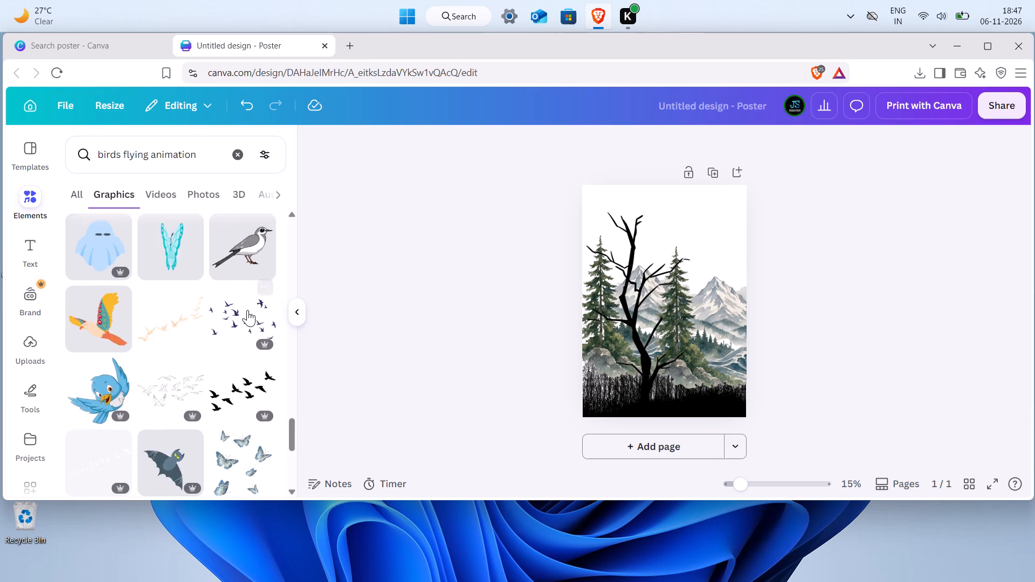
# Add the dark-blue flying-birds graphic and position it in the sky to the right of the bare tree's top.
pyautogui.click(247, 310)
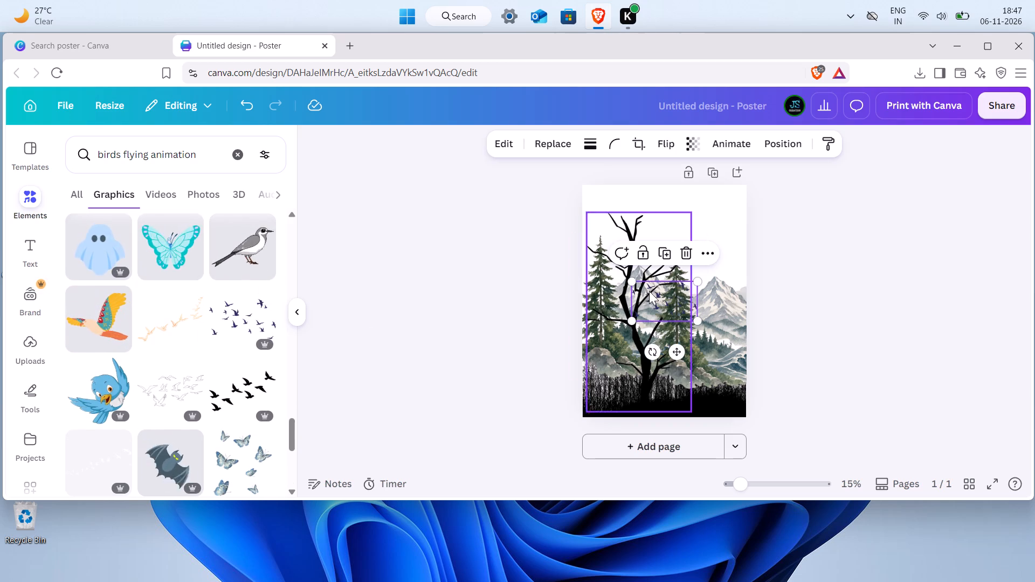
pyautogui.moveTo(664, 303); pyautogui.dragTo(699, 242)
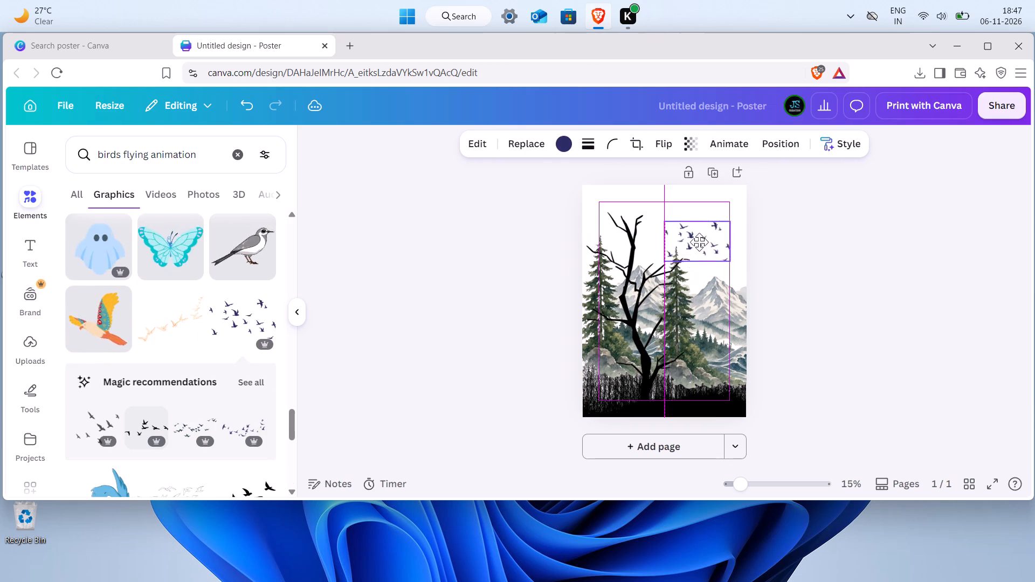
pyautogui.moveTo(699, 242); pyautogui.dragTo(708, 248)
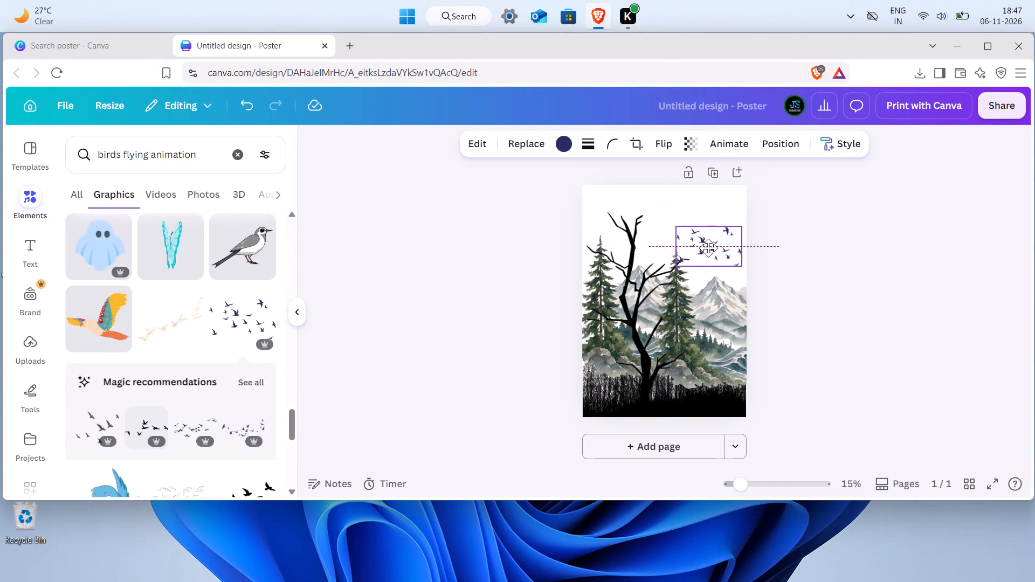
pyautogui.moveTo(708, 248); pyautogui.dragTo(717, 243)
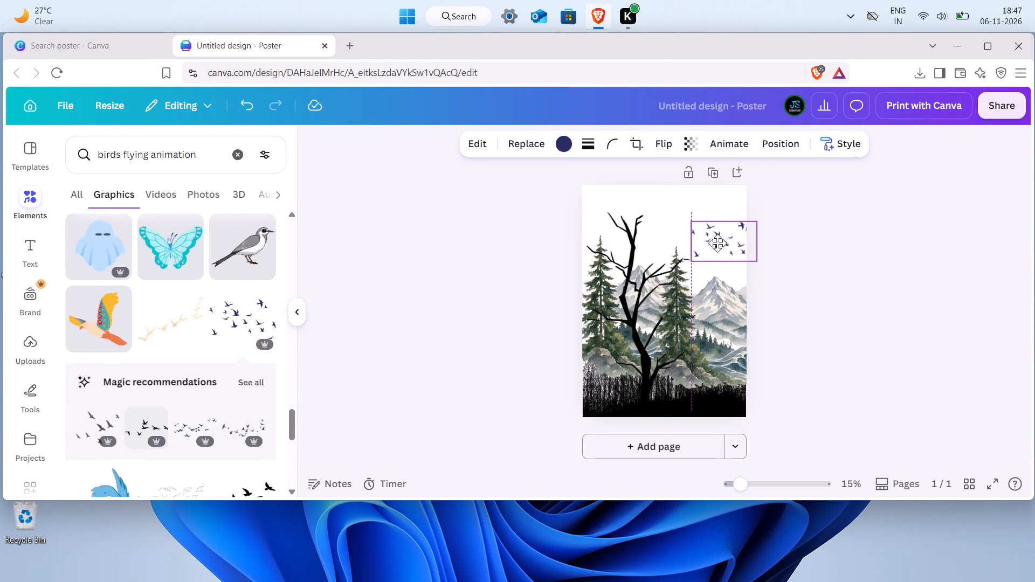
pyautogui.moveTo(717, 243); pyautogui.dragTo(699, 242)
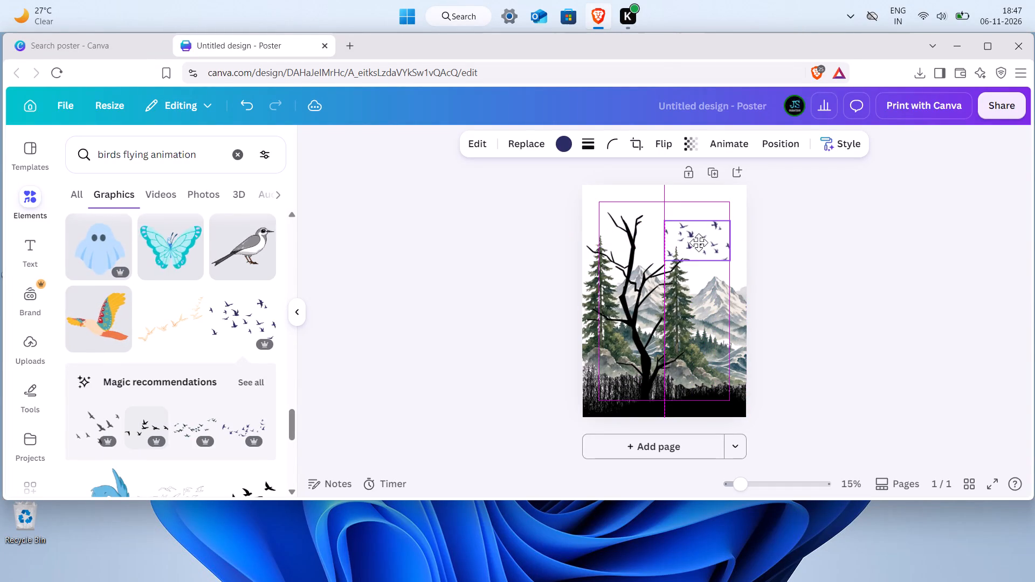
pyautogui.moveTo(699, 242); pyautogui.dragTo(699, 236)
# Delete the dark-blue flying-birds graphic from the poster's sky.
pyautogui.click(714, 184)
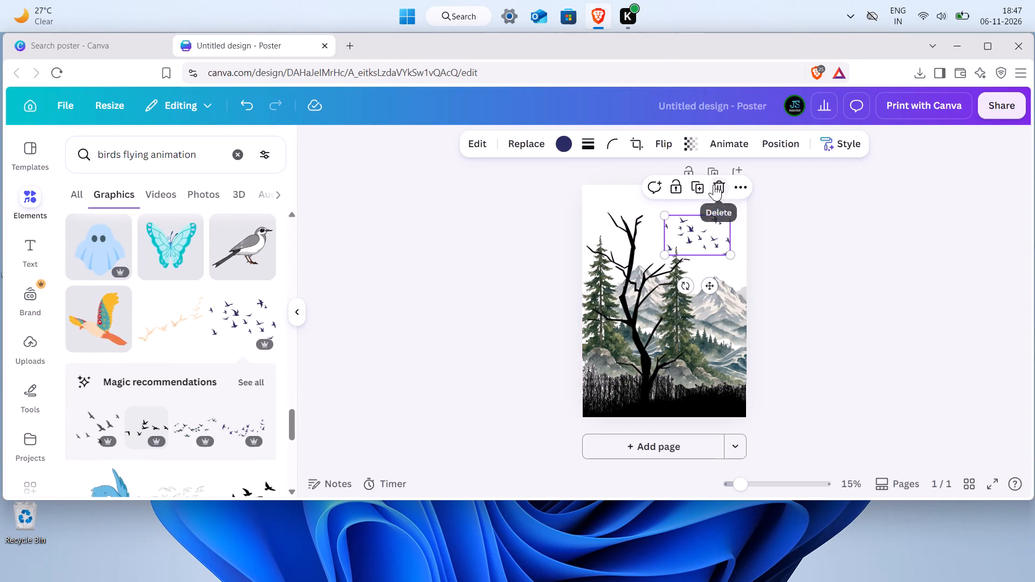
# Browse further through the flying-birds graphics for a different flock.
pyautogui.scroll(-3, 159, 337)
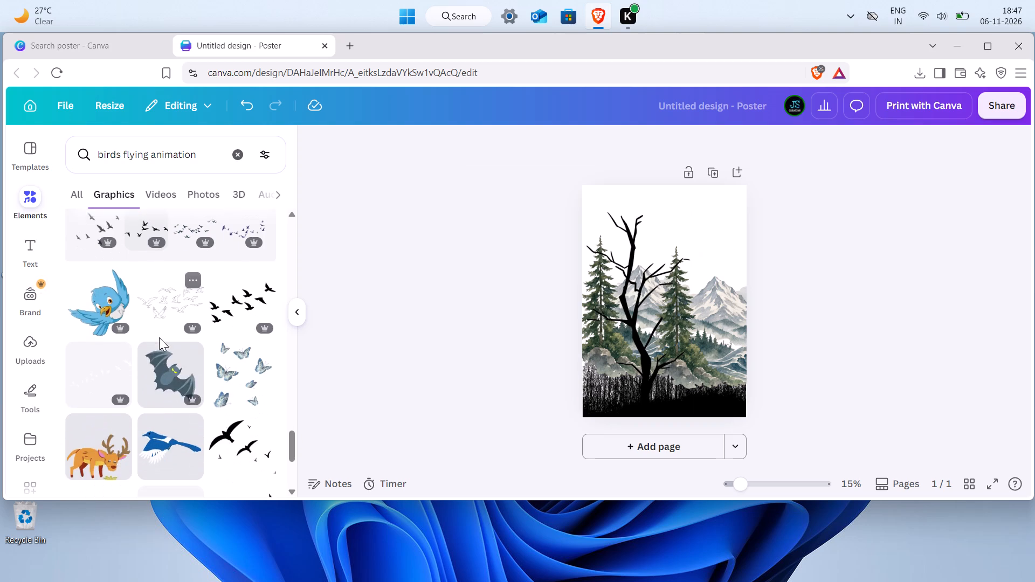
pyautogui.scroll(-2, 159, 337)
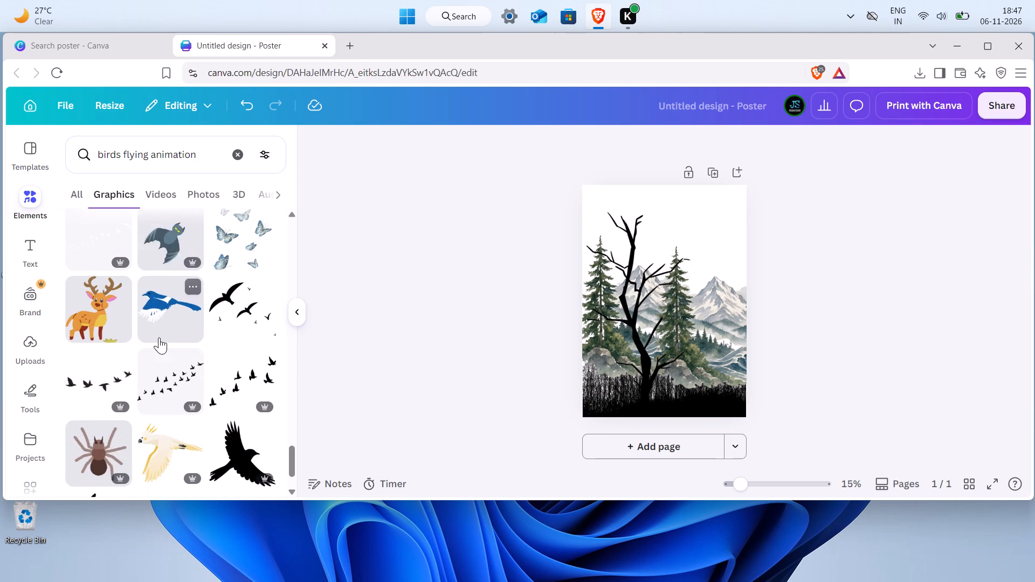
pyautogui.scroll(-3, 159, 337)
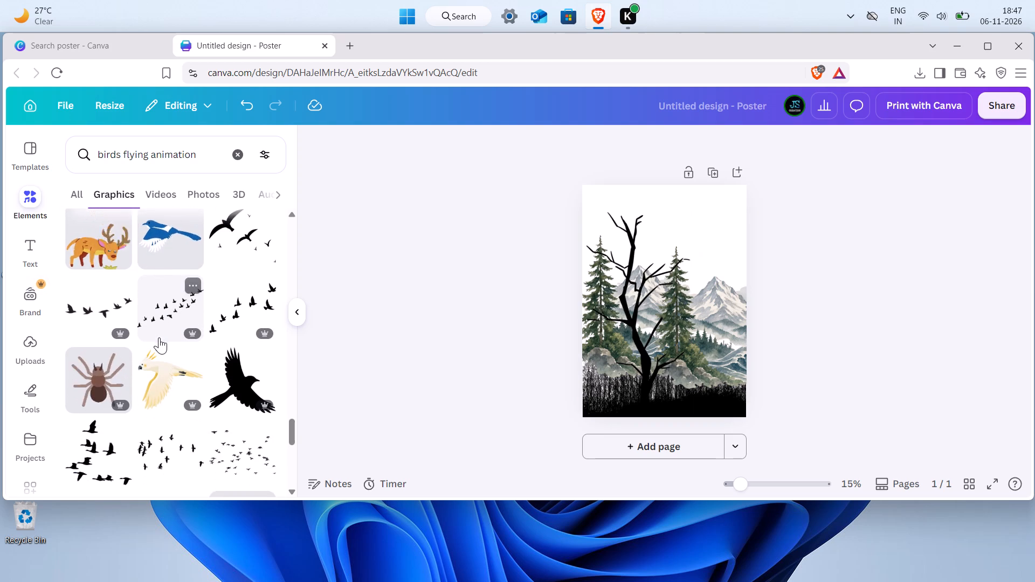
pyautogui.scroll(-3, 159, 337)
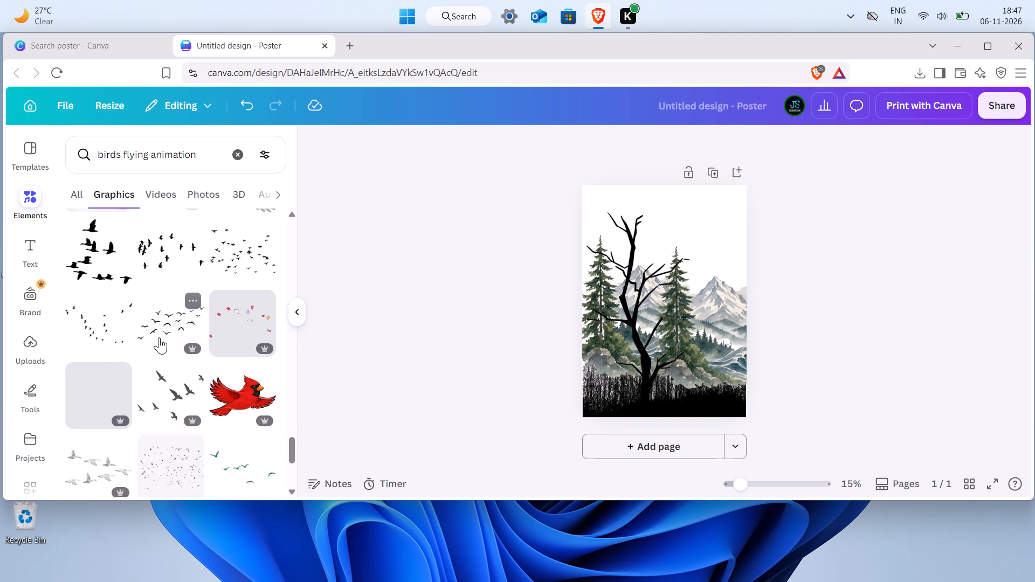
pyautogui.scroll(-1, 159, 337)
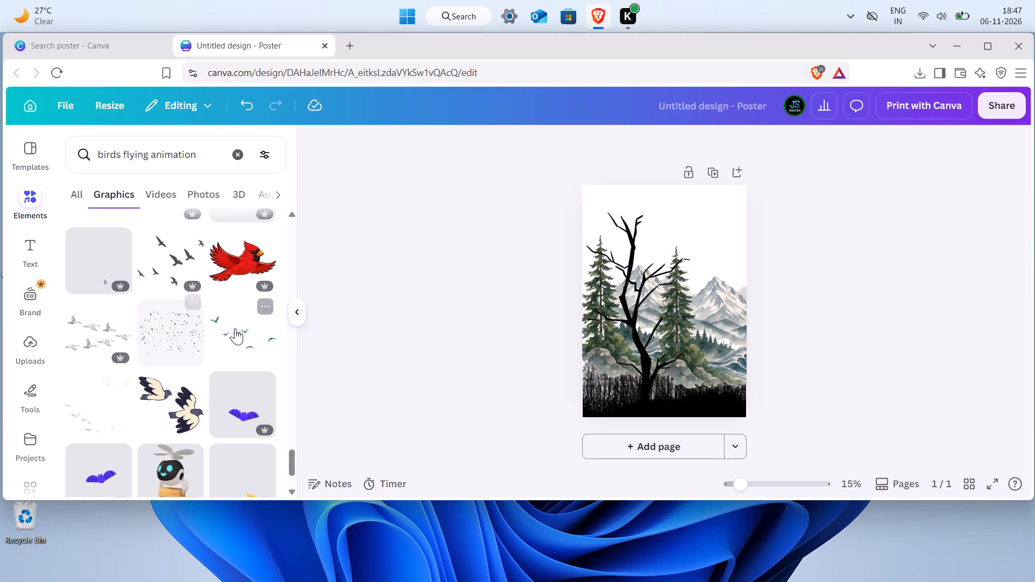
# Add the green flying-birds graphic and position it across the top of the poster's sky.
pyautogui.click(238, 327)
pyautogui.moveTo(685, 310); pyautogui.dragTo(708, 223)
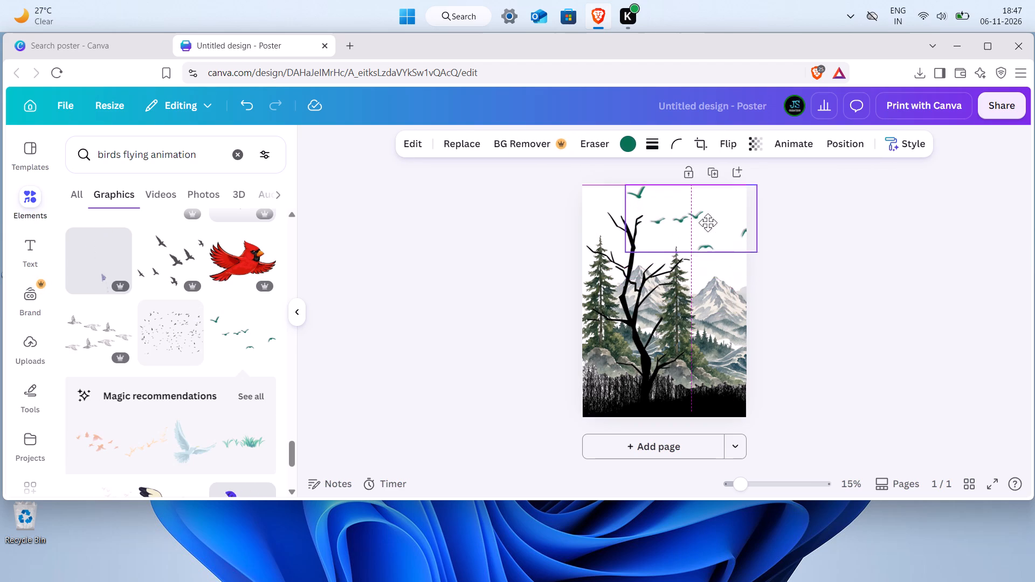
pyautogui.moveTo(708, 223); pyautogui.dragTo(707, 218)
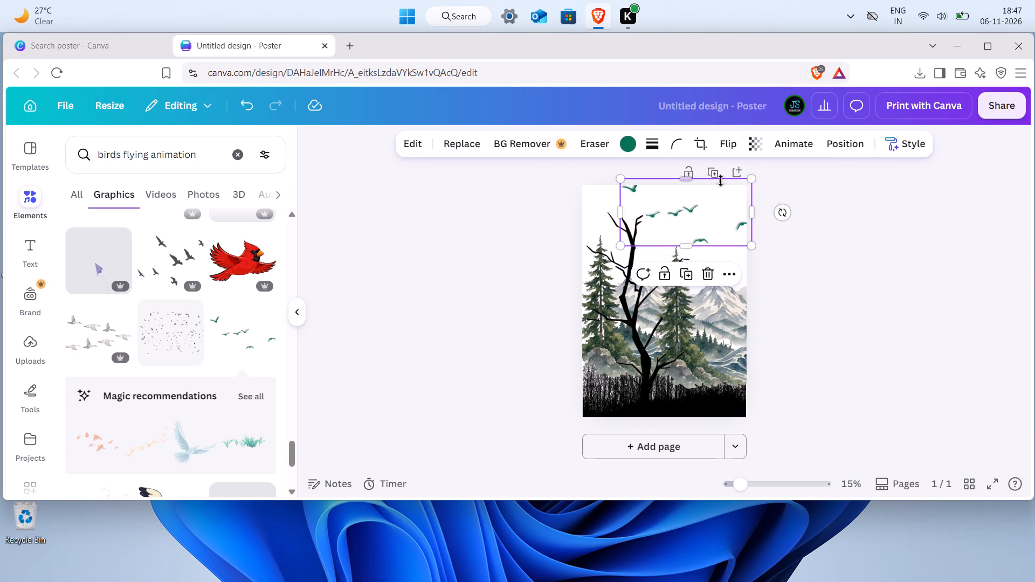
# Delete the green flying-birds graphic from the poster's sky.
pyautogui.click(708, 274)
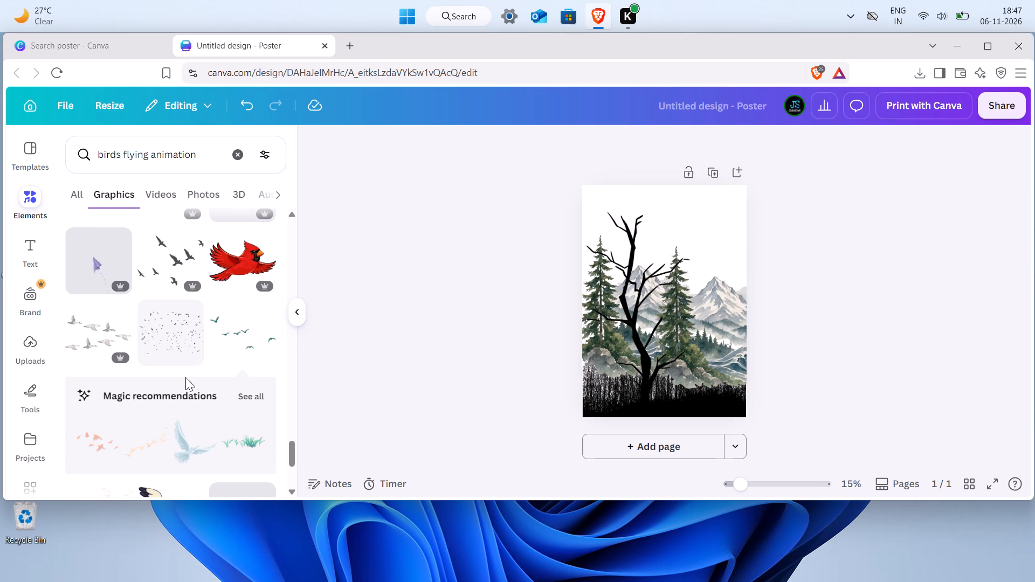
# Add the black V-shaped flock of birds, shrink it, and place it in the sky to the right of the bare tree's top.
pyautogui.scroll(-6, 184, 377)
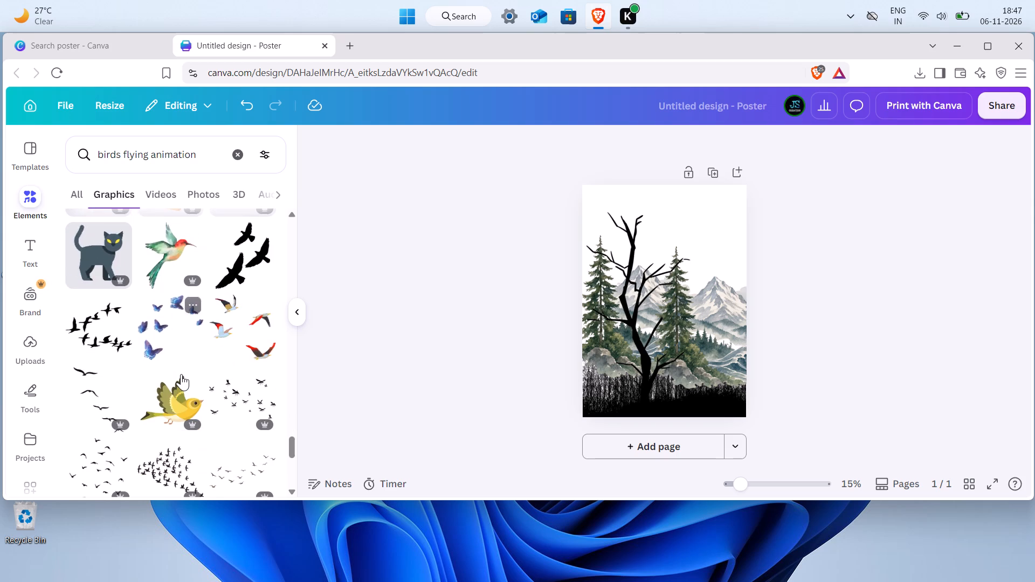
pyautogui.scroll(-2, 136, 351)
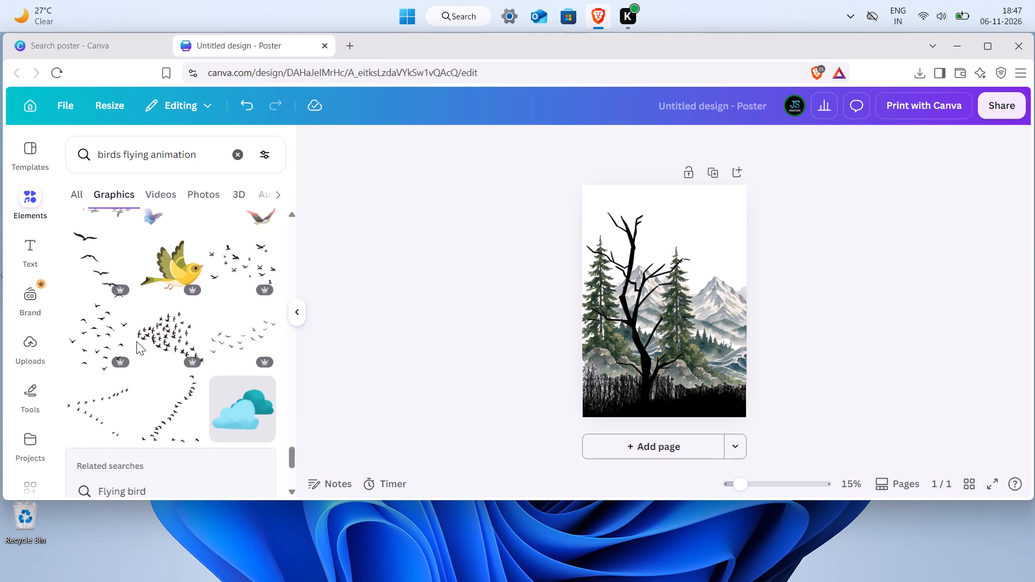
pyautogui.click(95, 396)
pyautogui.moveTo(675, 325); pyautogui.dragTo(690, 260)
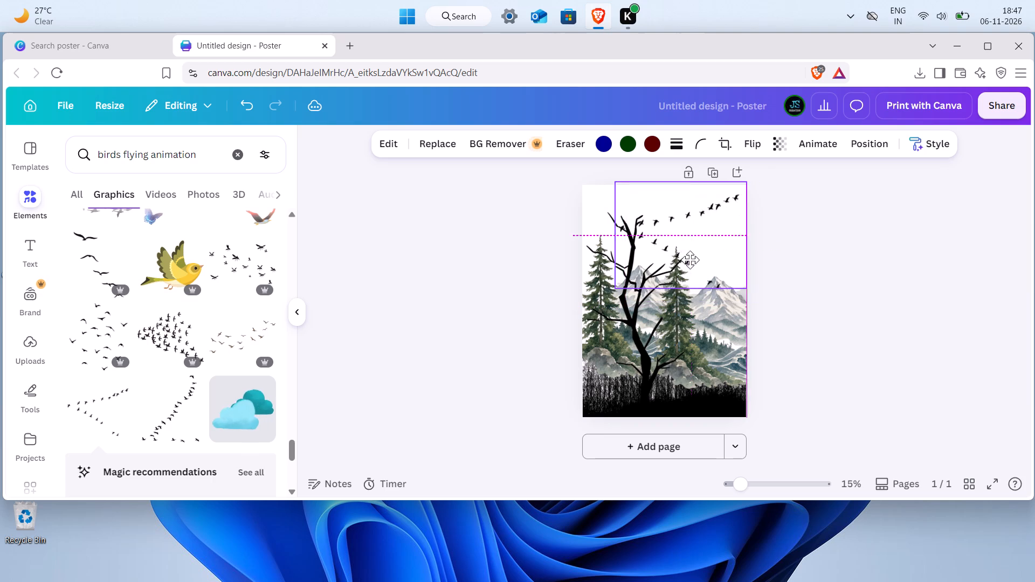
pyautogui.moveTo(690, 260); pyautogui.dragTo(680, 260)
pyautogui.moveTo(736, 286); pyautogui.dragTo(704, 268)
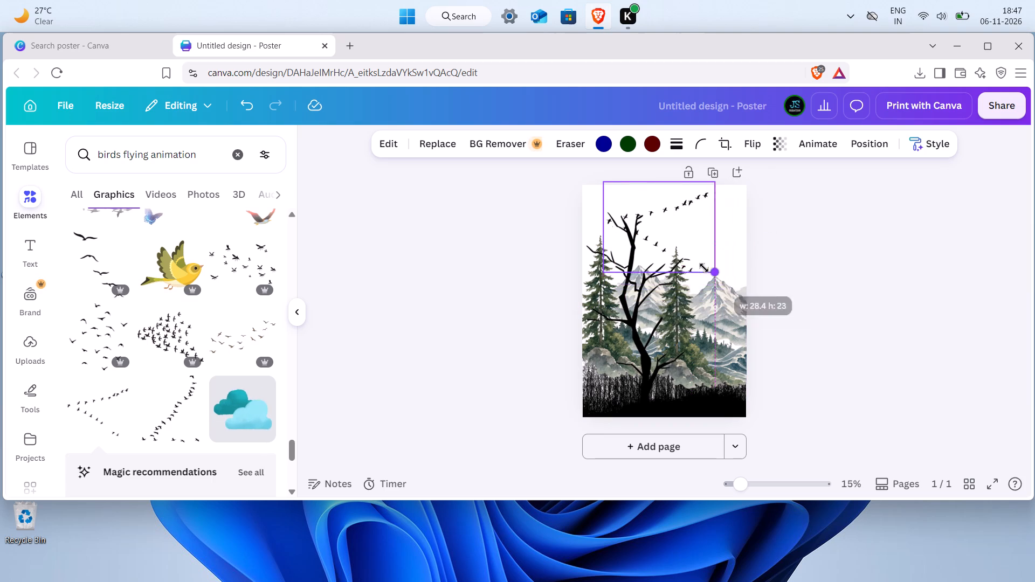
pyautogui.moveTo(704, 268); pyautogui.dragTo(655, 248)
pyautogui.moveTo(634, 214); pyautogui.dragTo(663, 226)
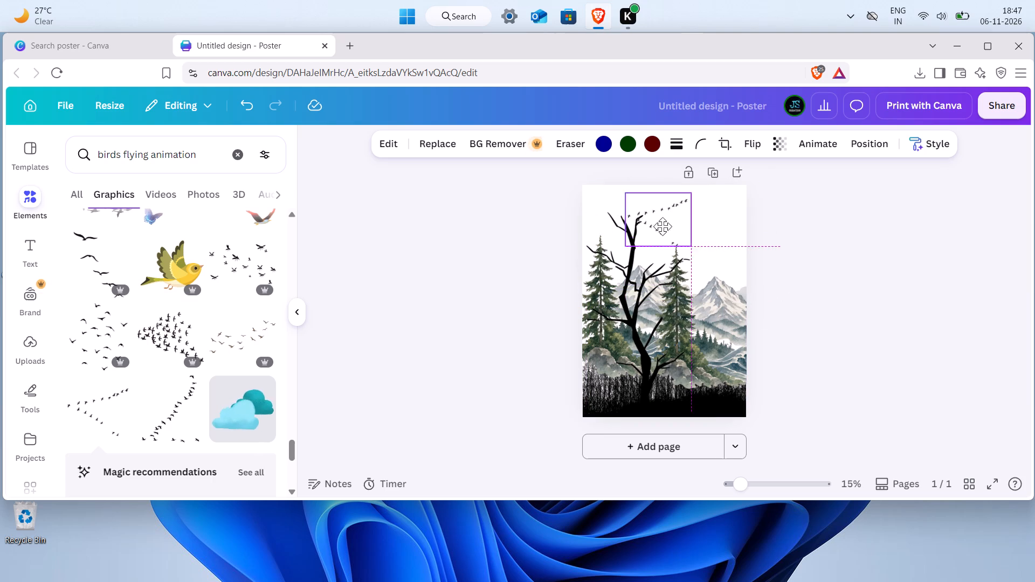
pyautogui.moveTo(663, 226); pyautogui.dragTo(699, 235)
pyautogui.click(800, 266)
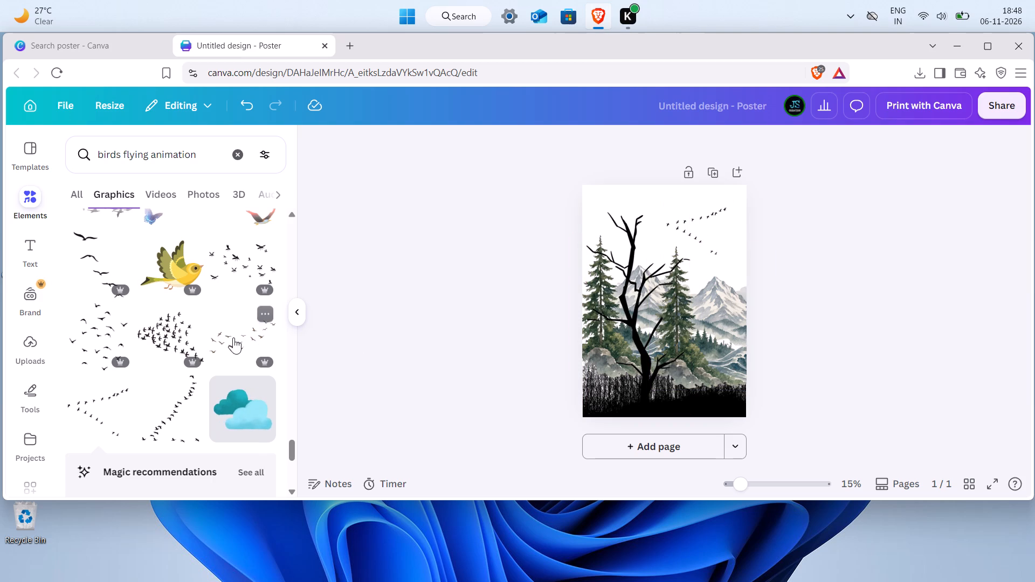
# Search the elements library for "elephent" and restrict the results to graphics.
pyautogui.scroll(-3, 233, 337)
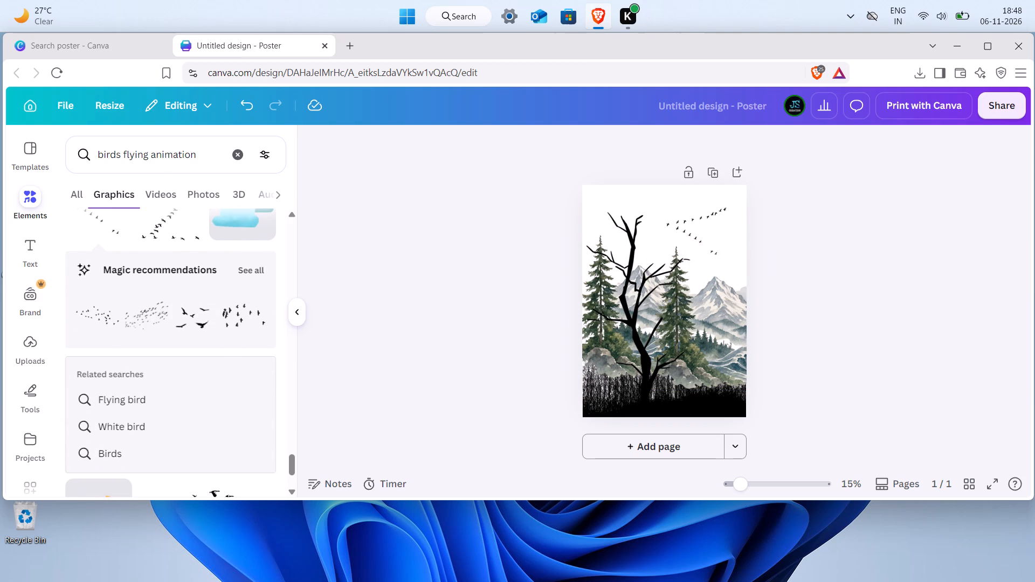
pyautogui.click(232, 150)
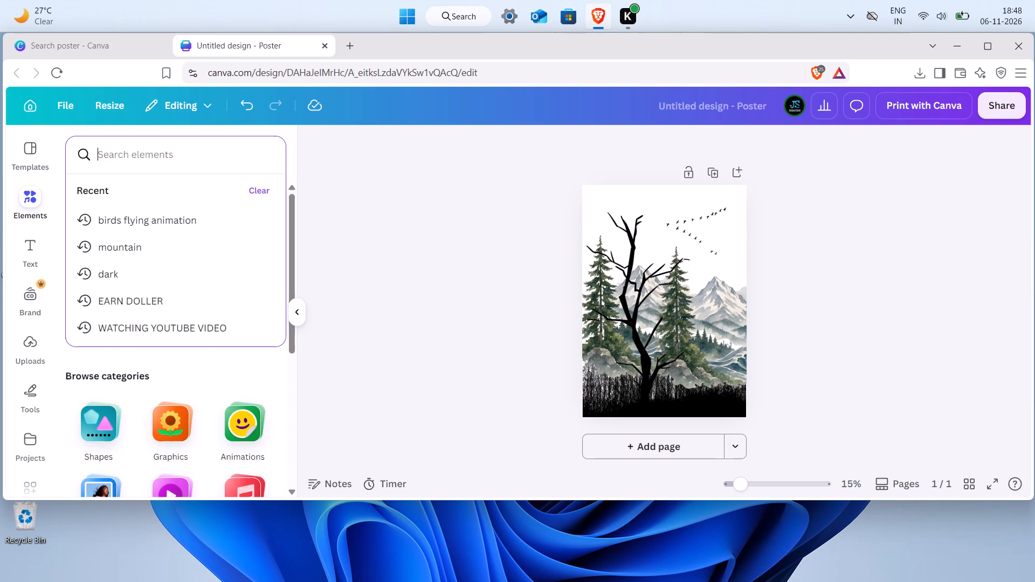
pyautogui.write('ele')
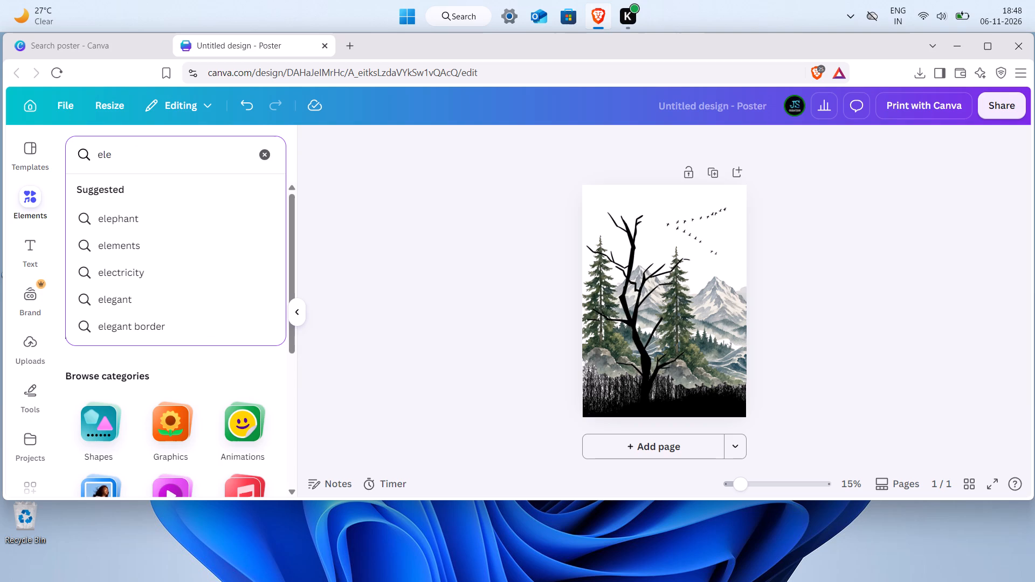
pyautogui.write('phent')
pyautogui.press('Return')
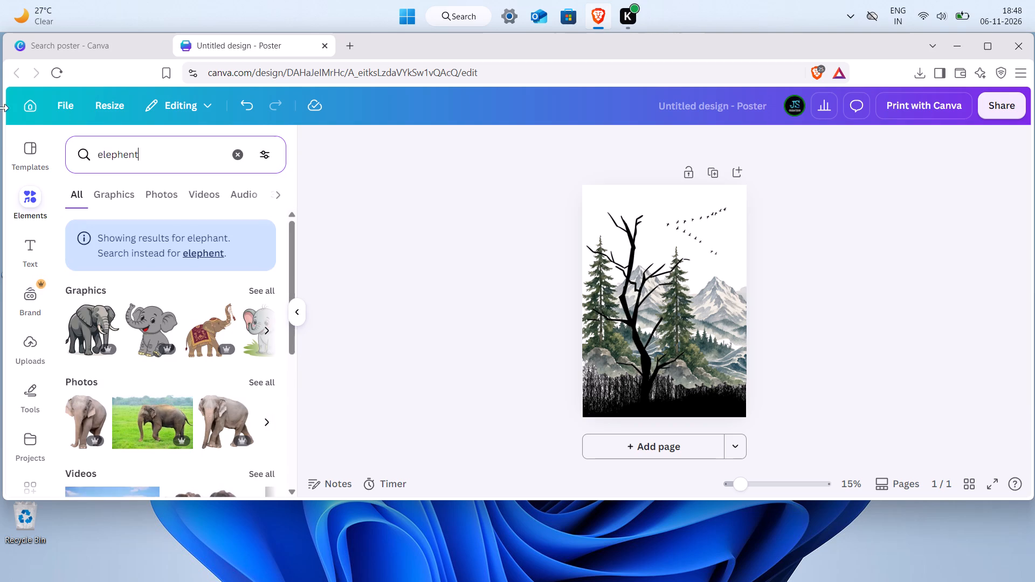
pyautogui.click(111, 192)
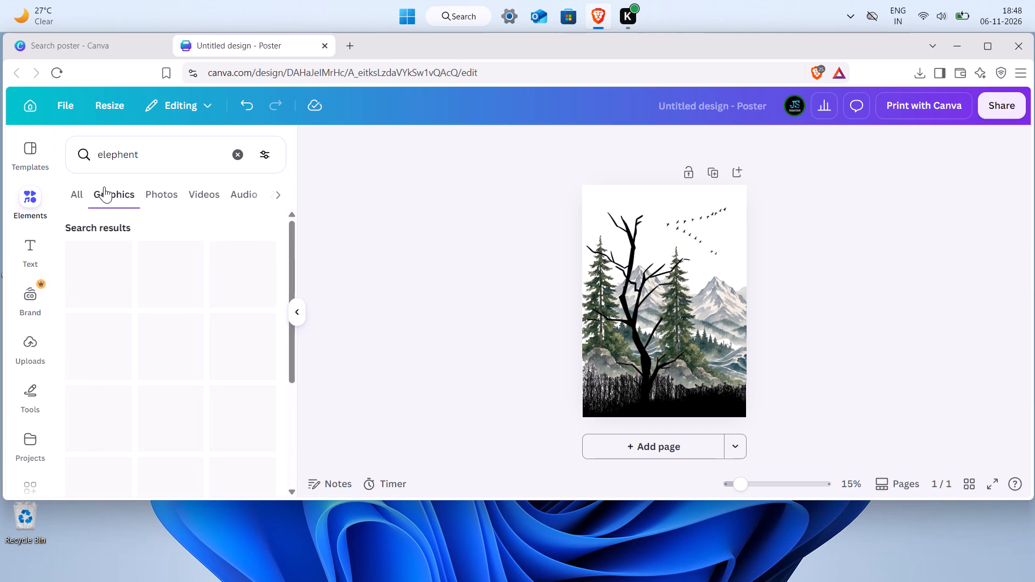
# Browse the elephant graphics, search the elements library for "dark elephent" instead, and restrict the results to graphics.
pyautogui.scroll(-5, 142, 320)
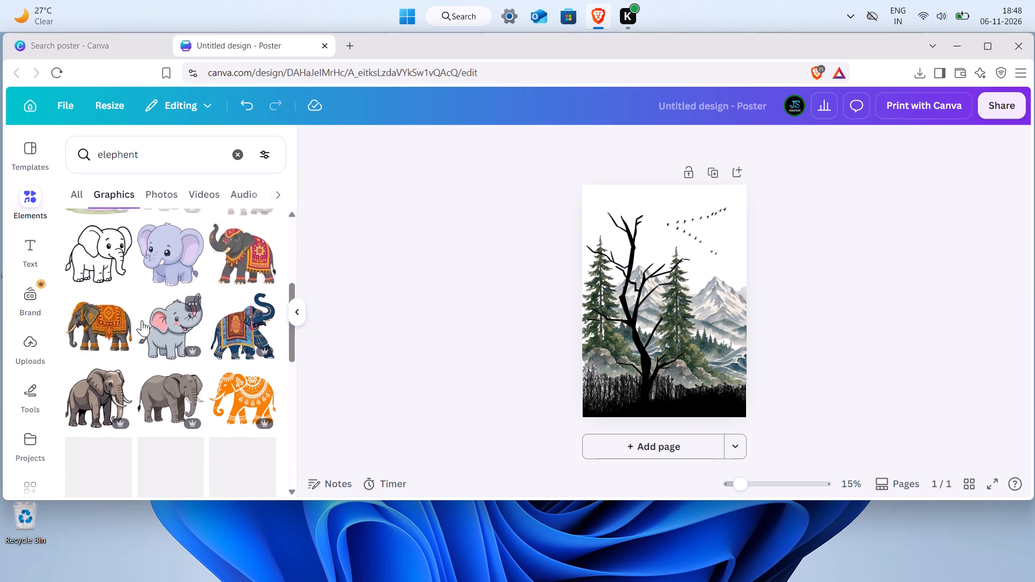
pyautogui.scroll(-4, 142, 320)
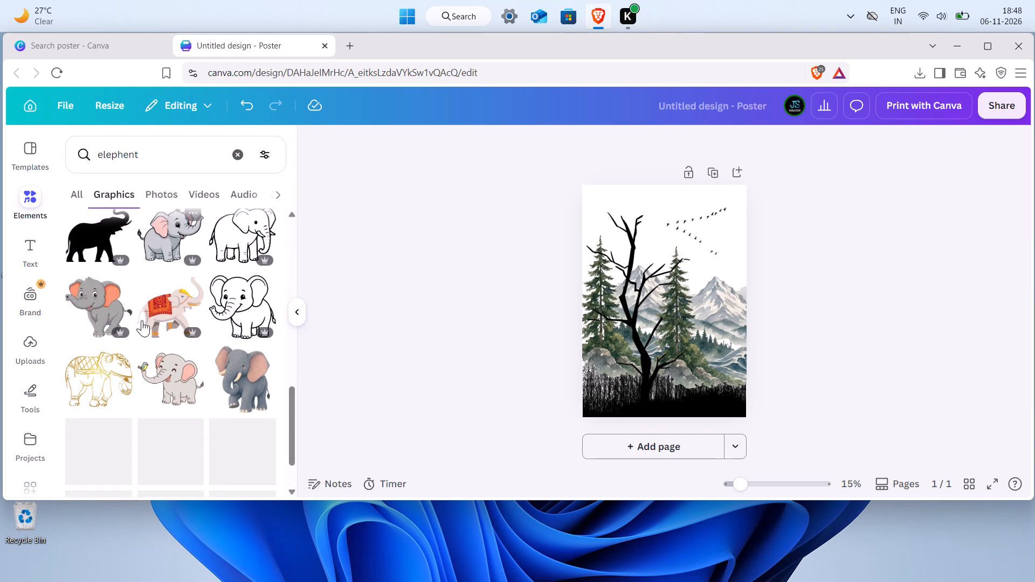
pyautogui.scroll(-5, 112, 274)
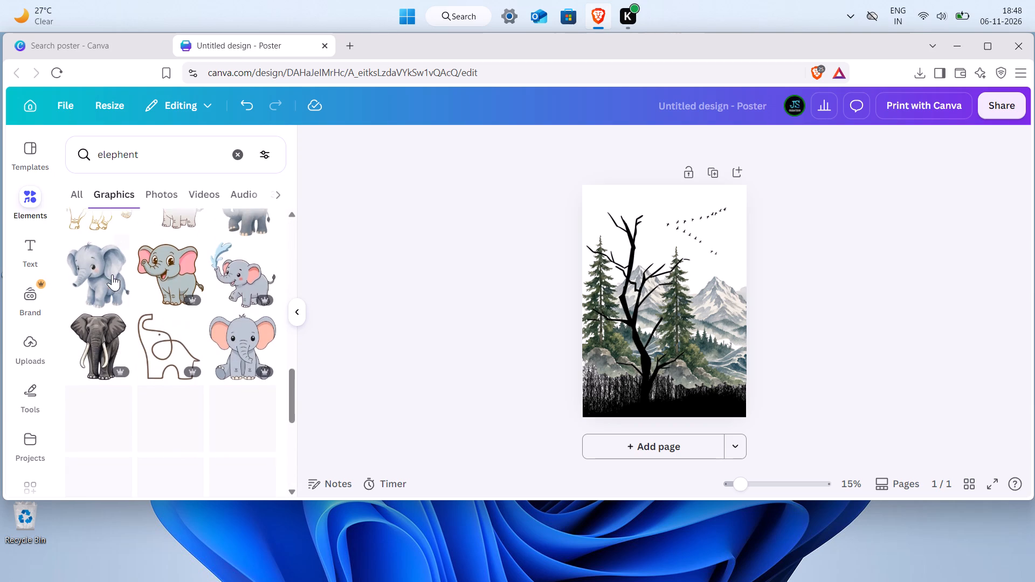
pyautogui.scroll(-2, 112, 274)
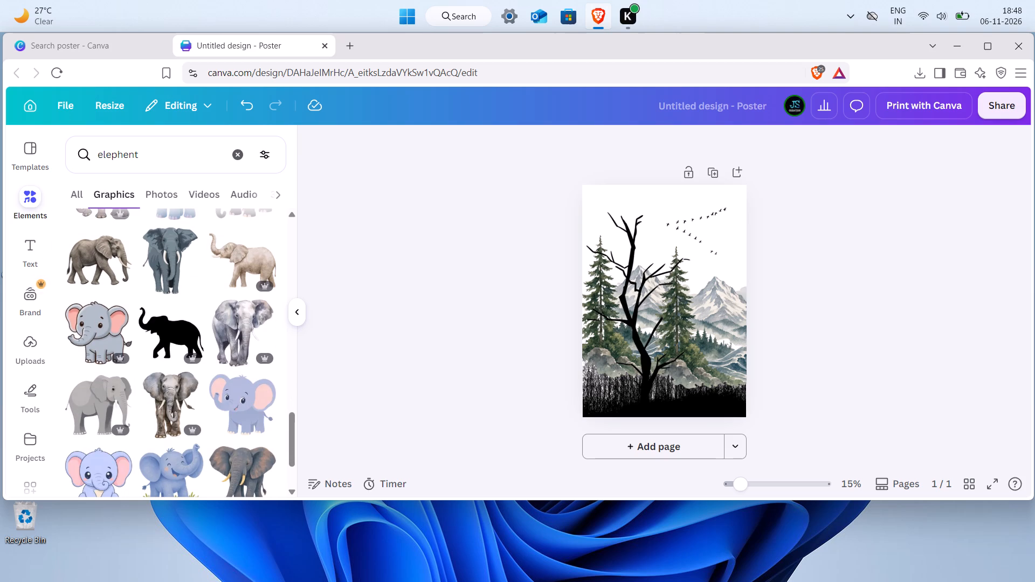
pyautogui.click(169, 146)
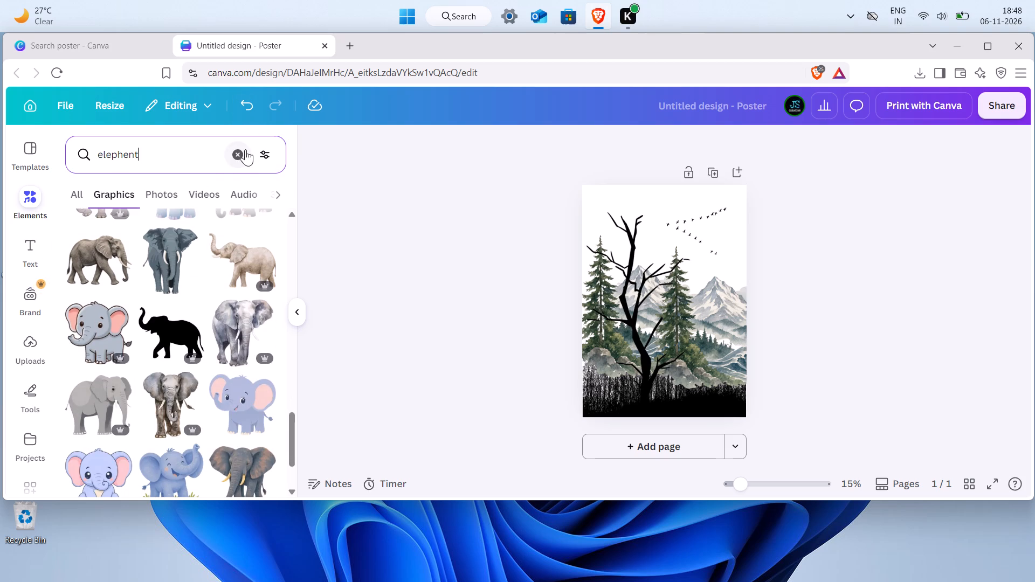
pyautogui.click(245, 149)
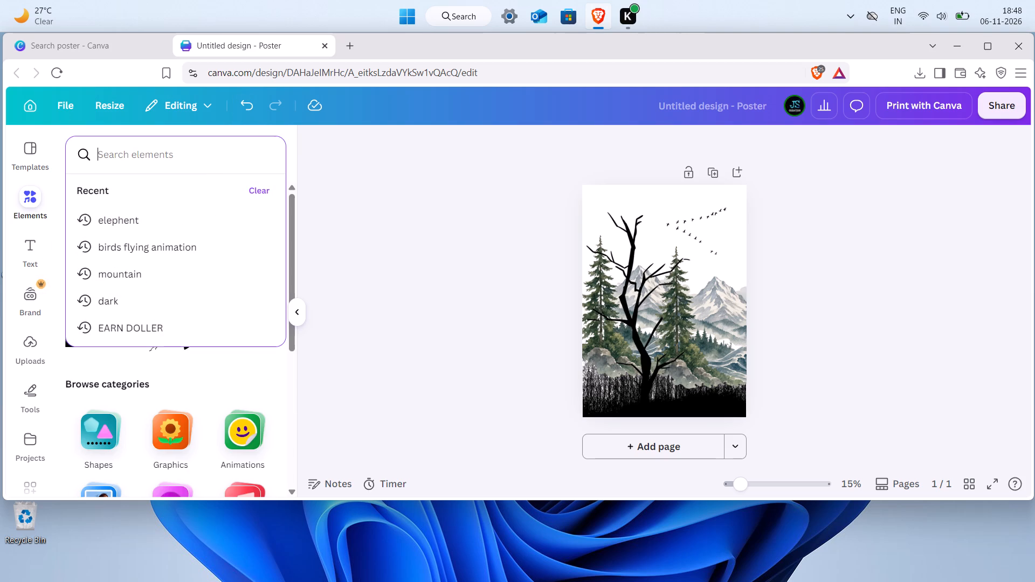
pyautogui.write('dar')
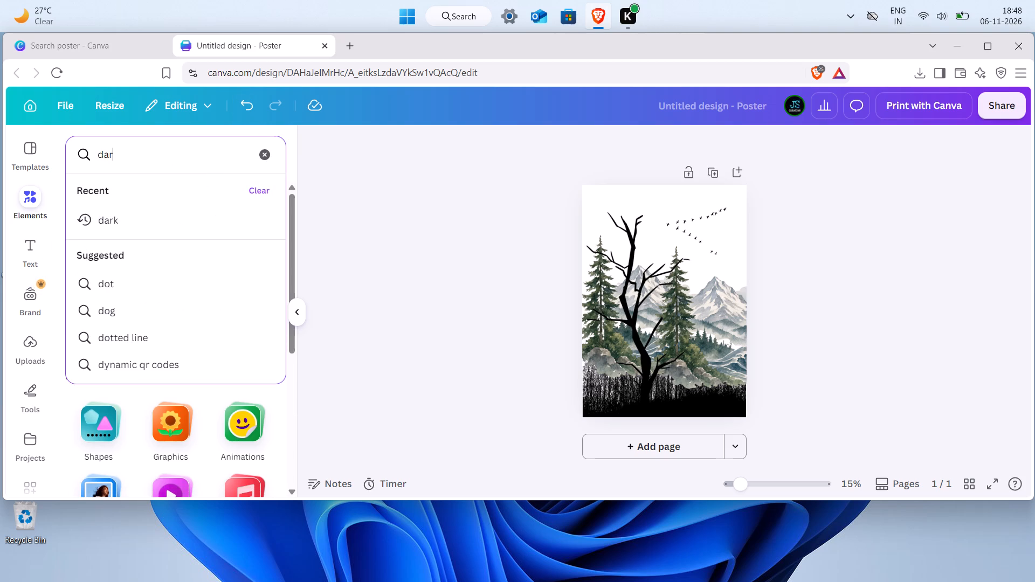
pyautogui.write('k')
pyautogui.press('space')
pyautogui.write('ele')
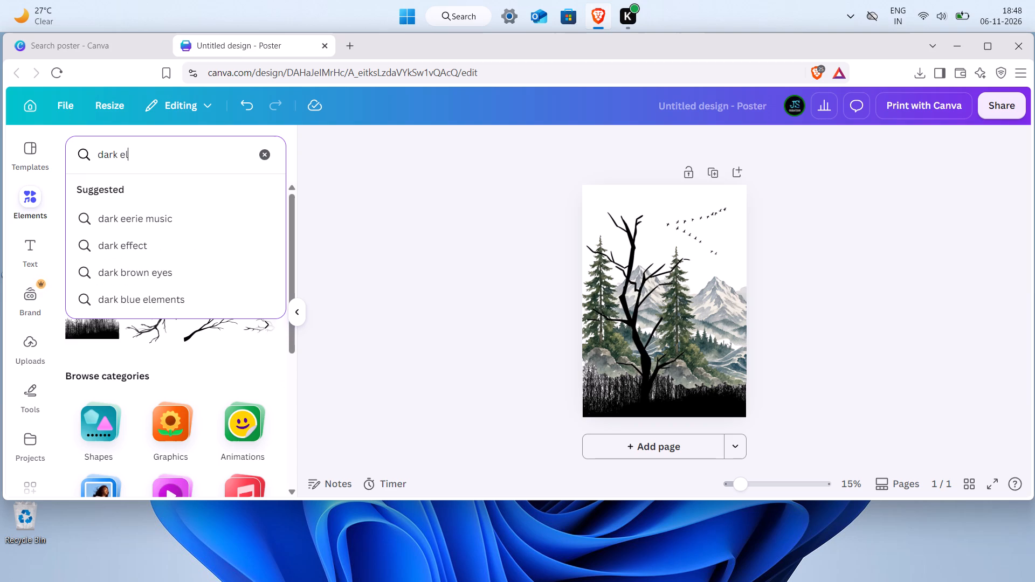
pyautogui.write('phent')
pyautogui.press('Return')
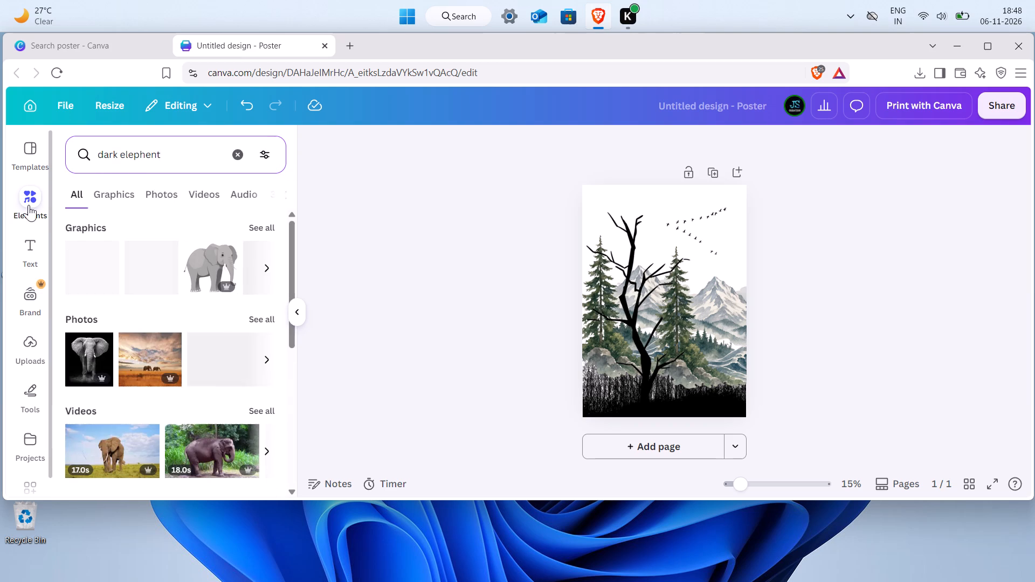
pyautogui.click(109, 190)
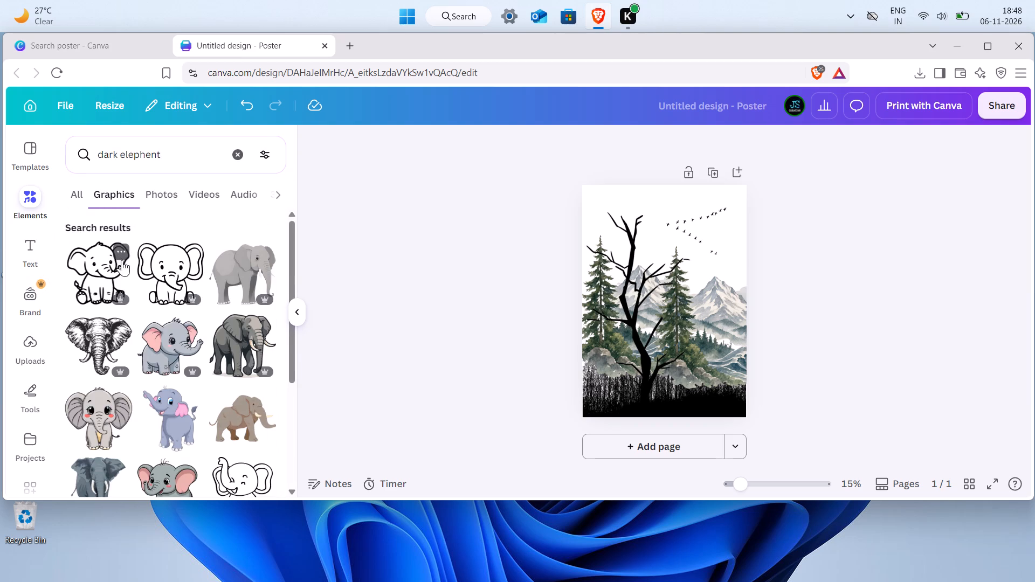
# Find the black walking-elephant silhouette facing right among the graphics and add it to the poster.
pyautogui.scroll(-5, 182, 317)
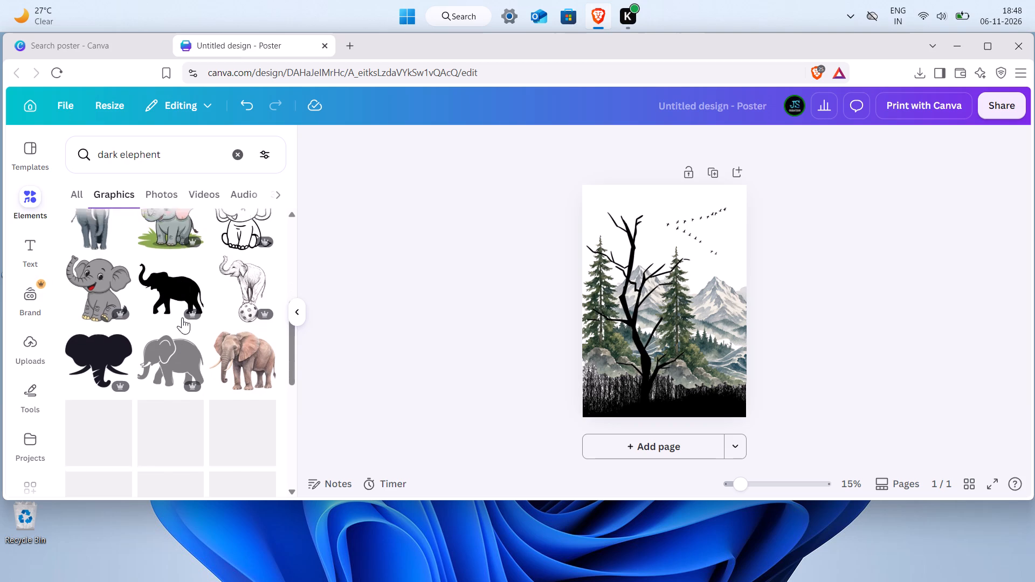
pyautogui.scroll(-3, 182, 317)
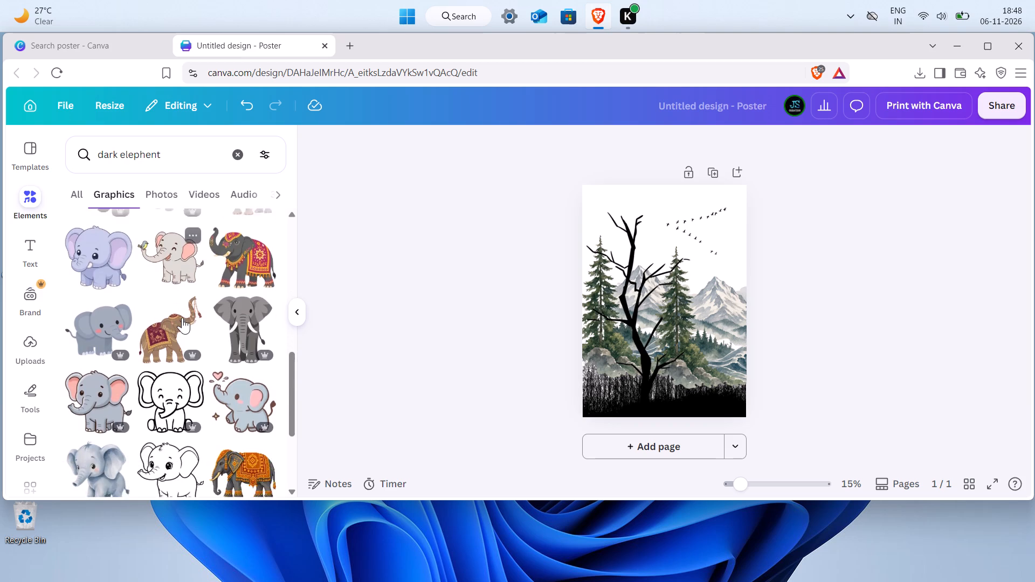
pyautogui.scroll(-3, 182, 317)
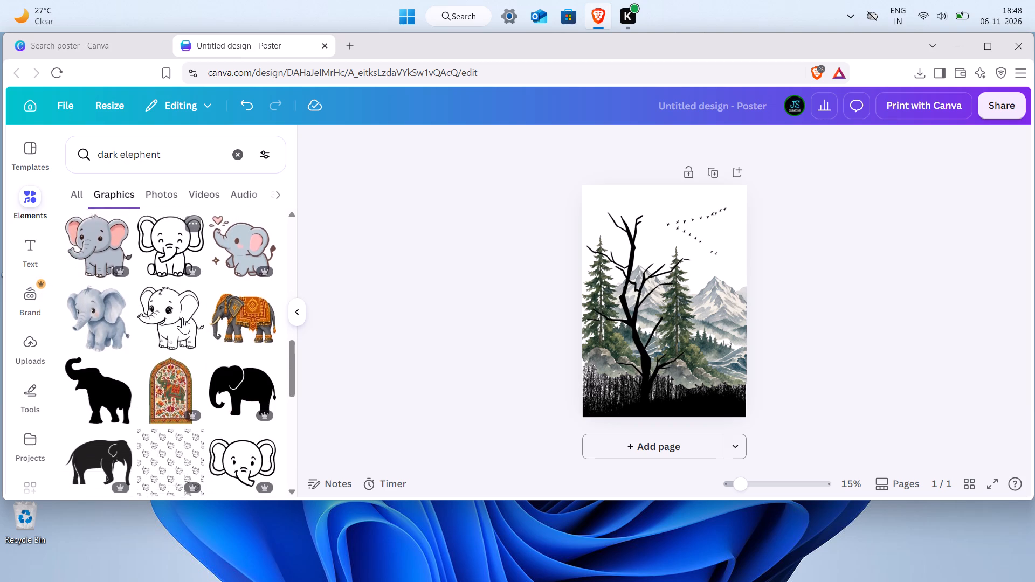
pyautogui.scroll(-4, 182, 317)
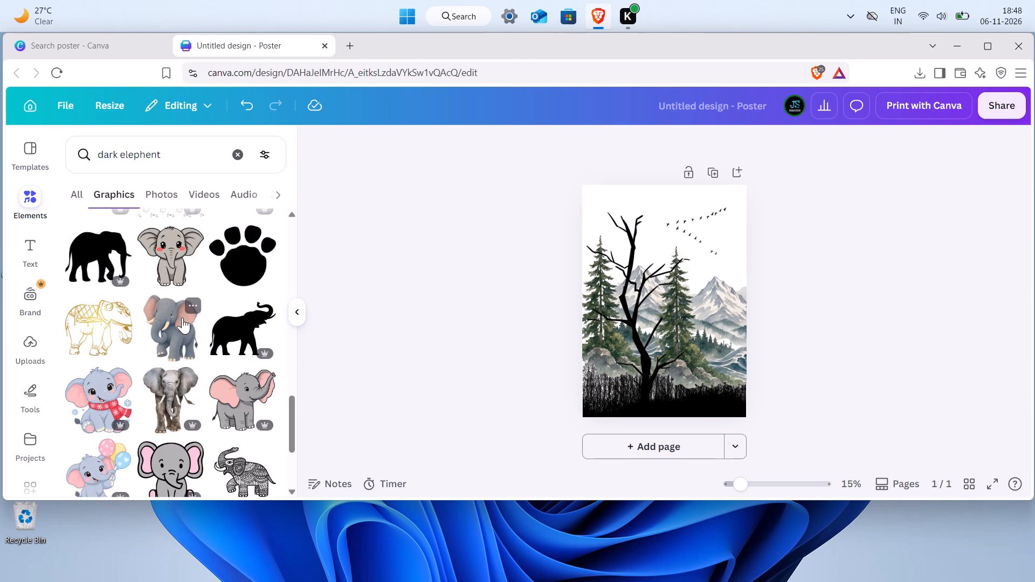
pyautogui.click(96, 250)
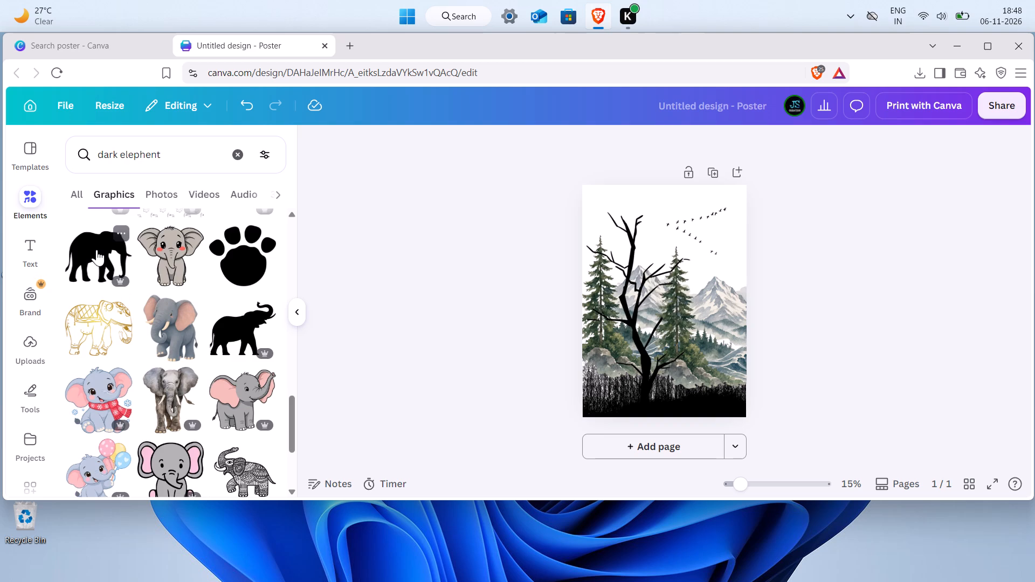
pyautogui.click(666, 301)
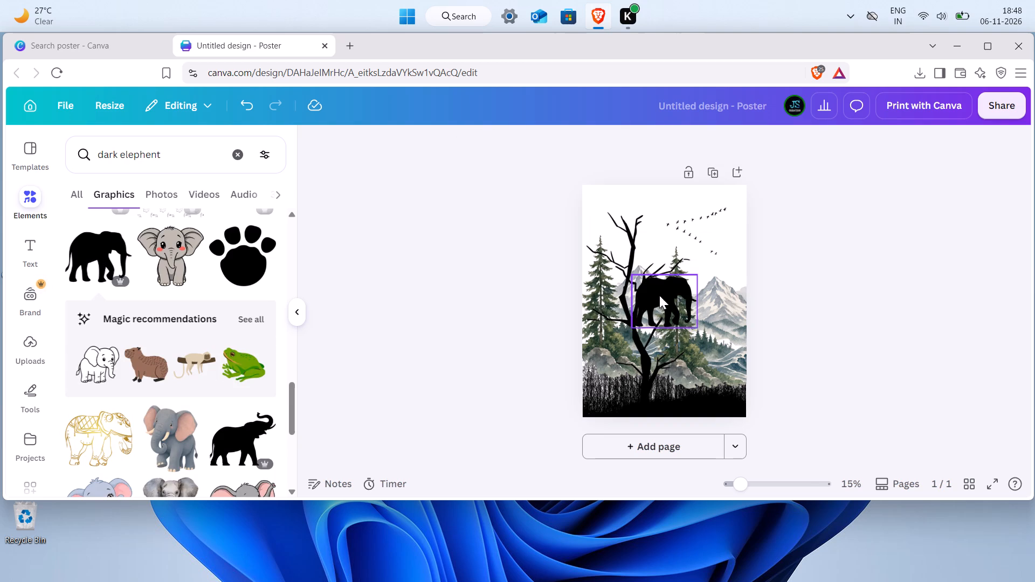
# Align the black elephant silhouette to the right edge of the page.
pyautogui.click(664, 294)
pyautogui.click(703, 250)
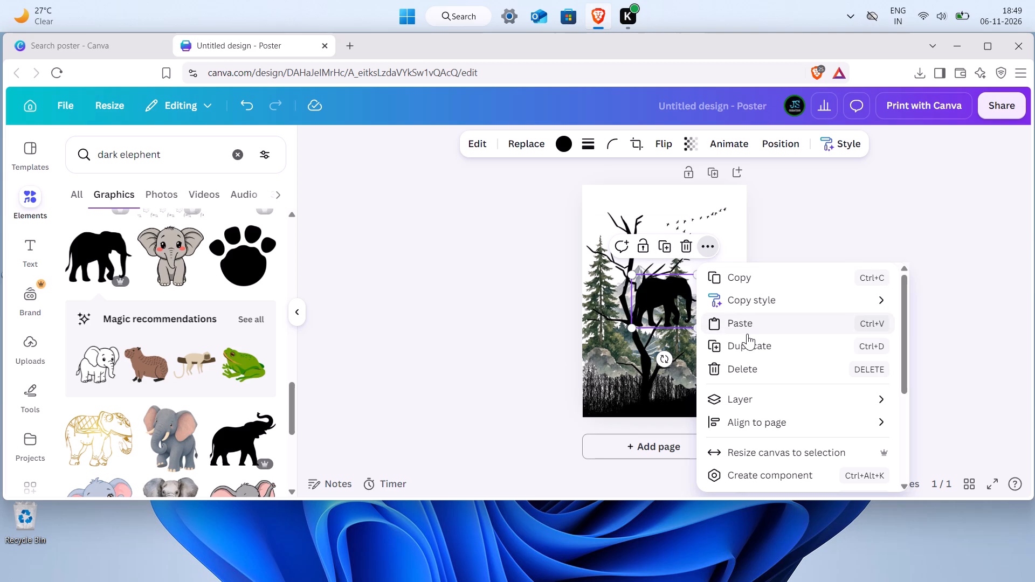
pyautogui.scroll(-3, 750, 361)
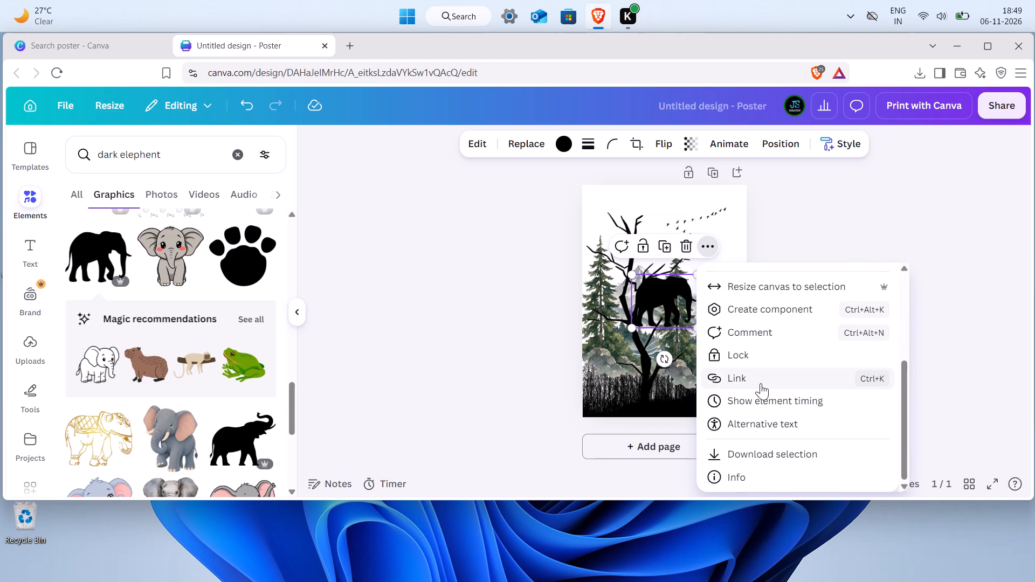
pyautogui.scroll(-4, 761, 383)
pyautogui.scroll(2, 761, 383)
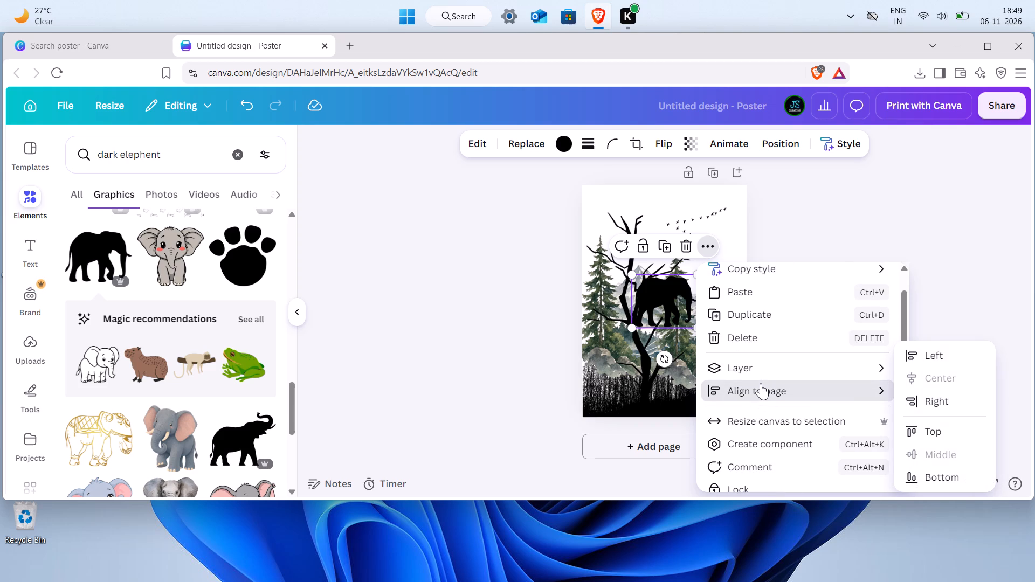
pyautogui.click(934, 402)
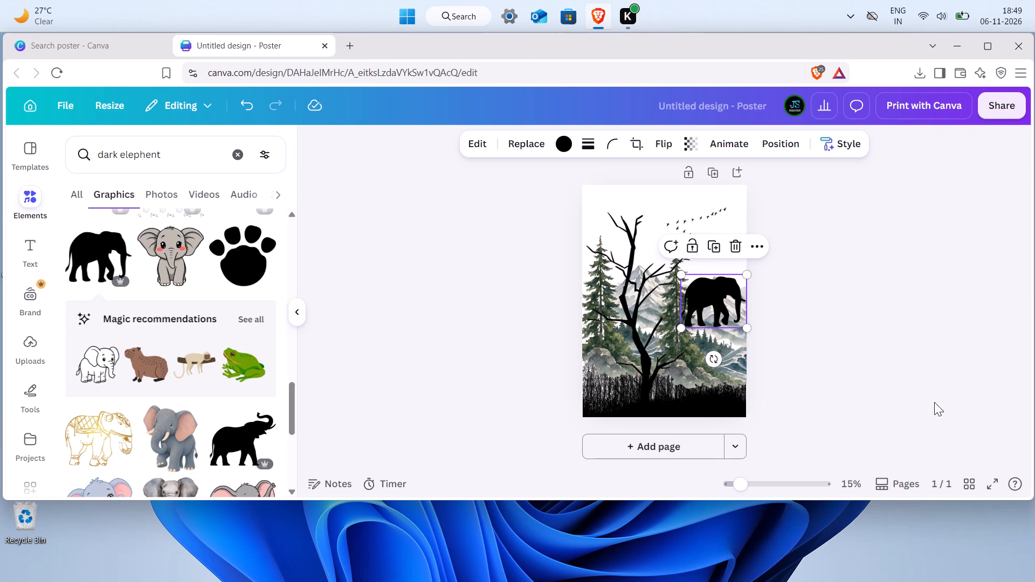
# Resize the canvas to the selected elephant silhouette.
pyautogui.click(757, 242)
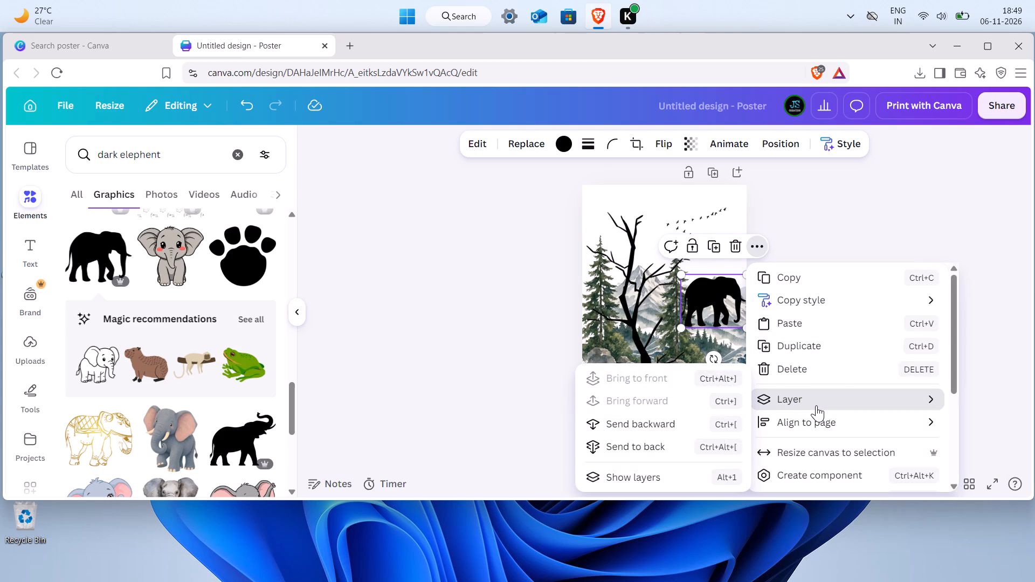
pyautogui.click(815, 445)
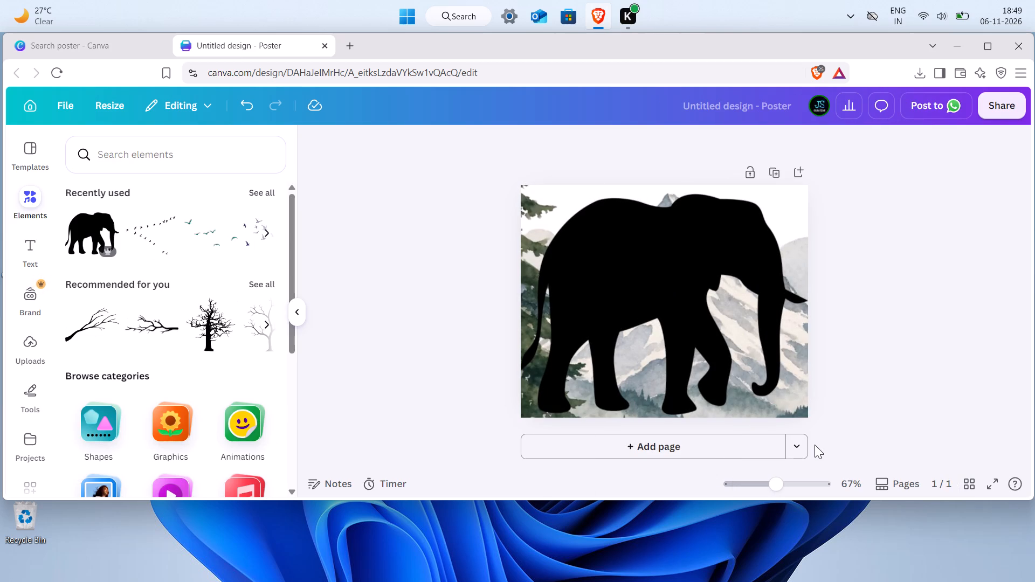
# Flip the elephant silhouette horizontally and deselect it.
pyautogui.click(734, 252)
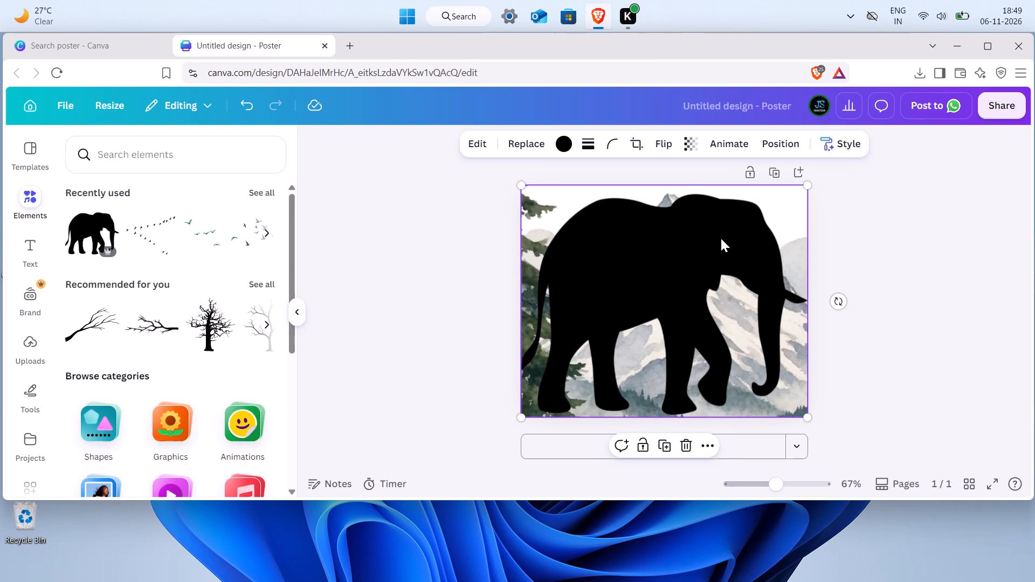
pyautogui.click(664, 143)
pyautogui.click(663, 182)
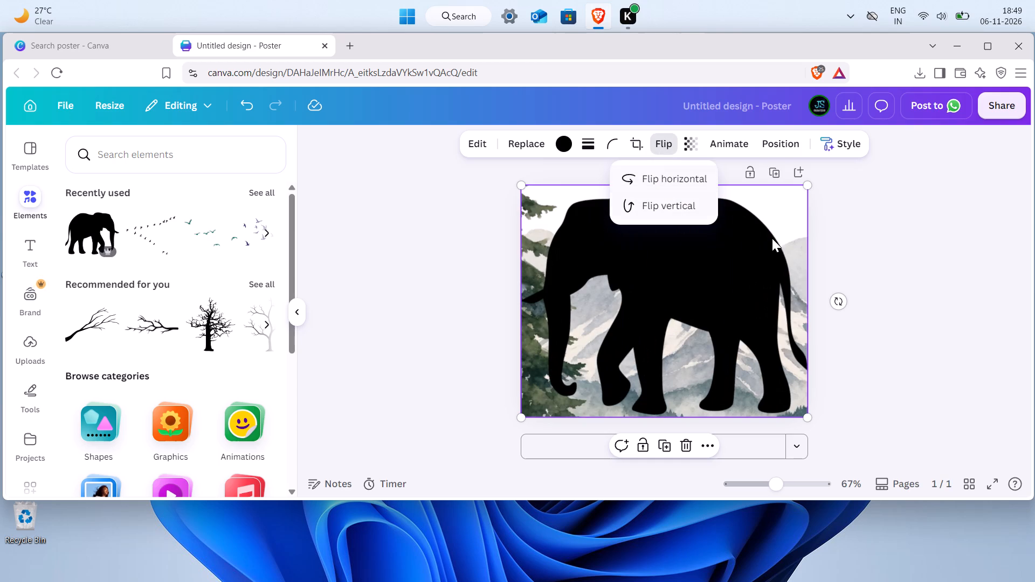
pyautogui.click(852, 238)
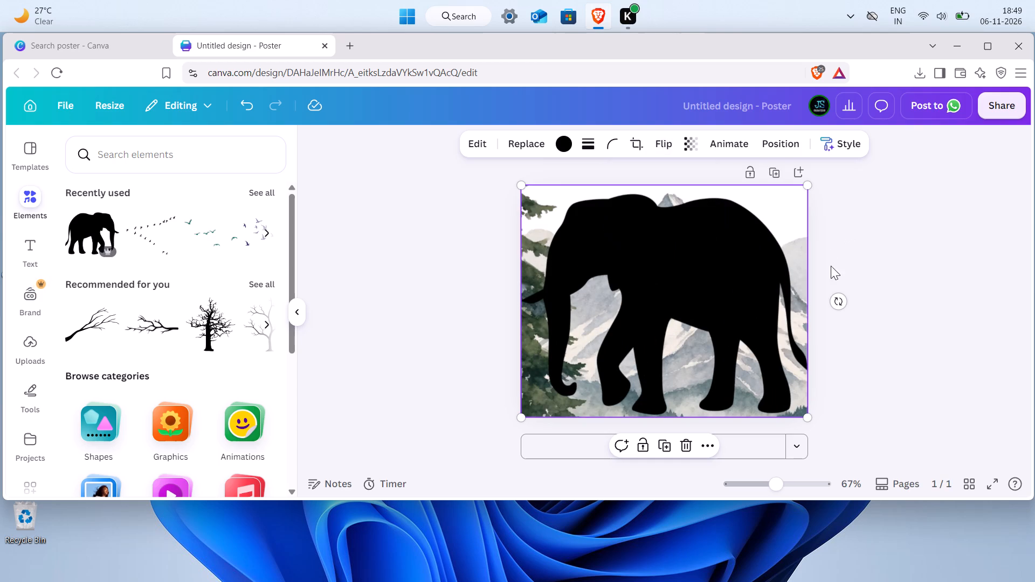
pyautogui.click(874, 362)
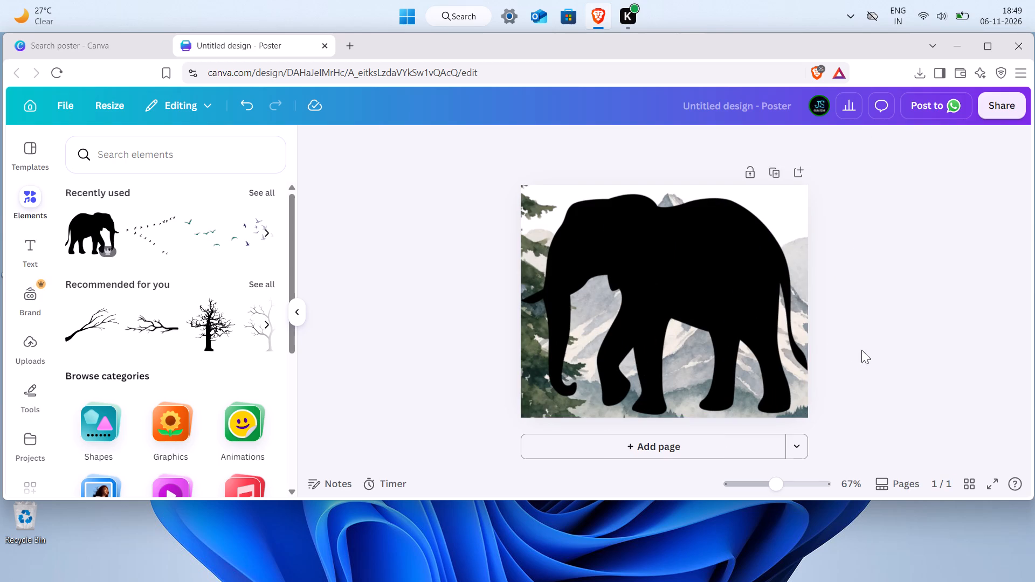
pyautogui.click(488, 317)
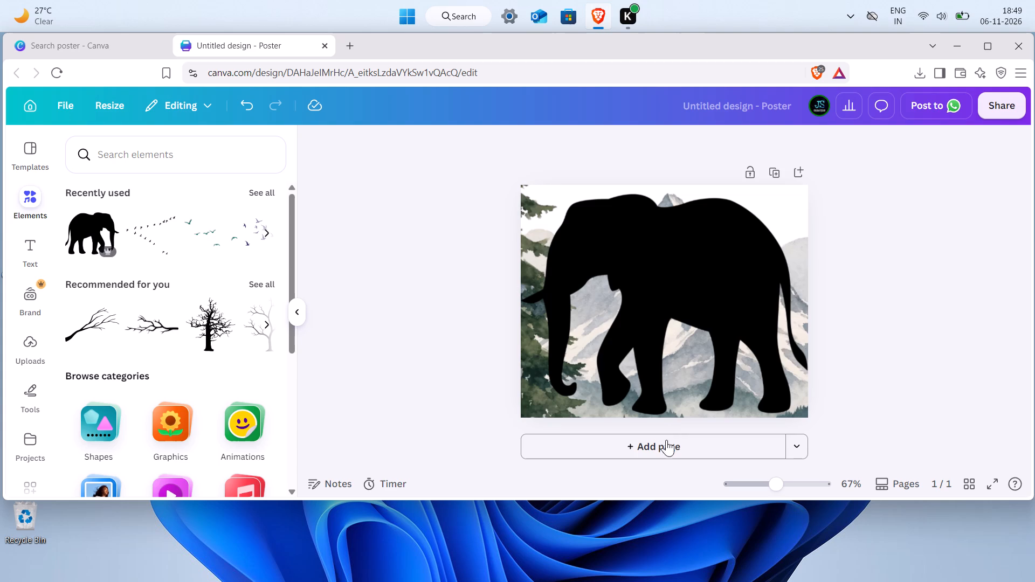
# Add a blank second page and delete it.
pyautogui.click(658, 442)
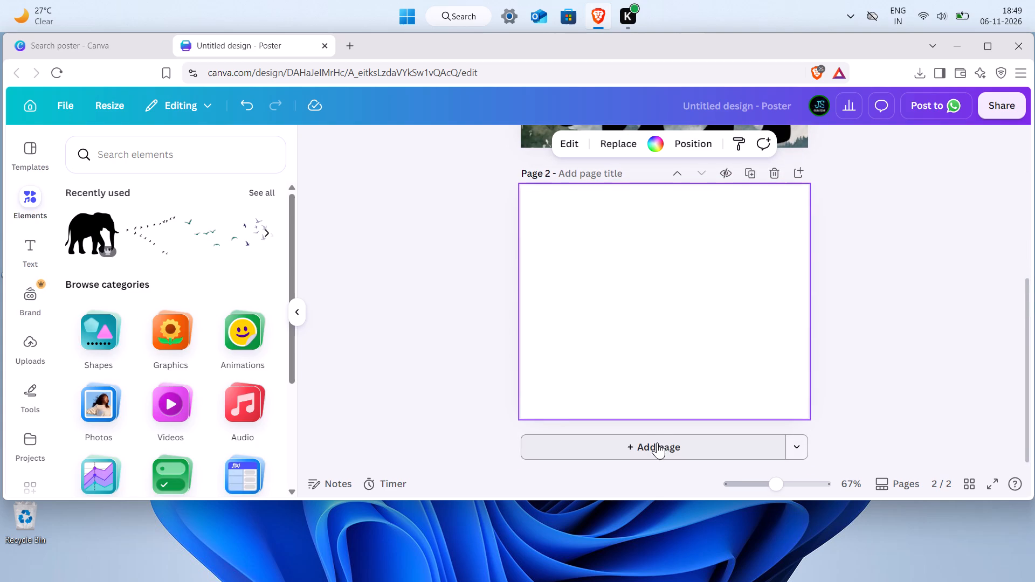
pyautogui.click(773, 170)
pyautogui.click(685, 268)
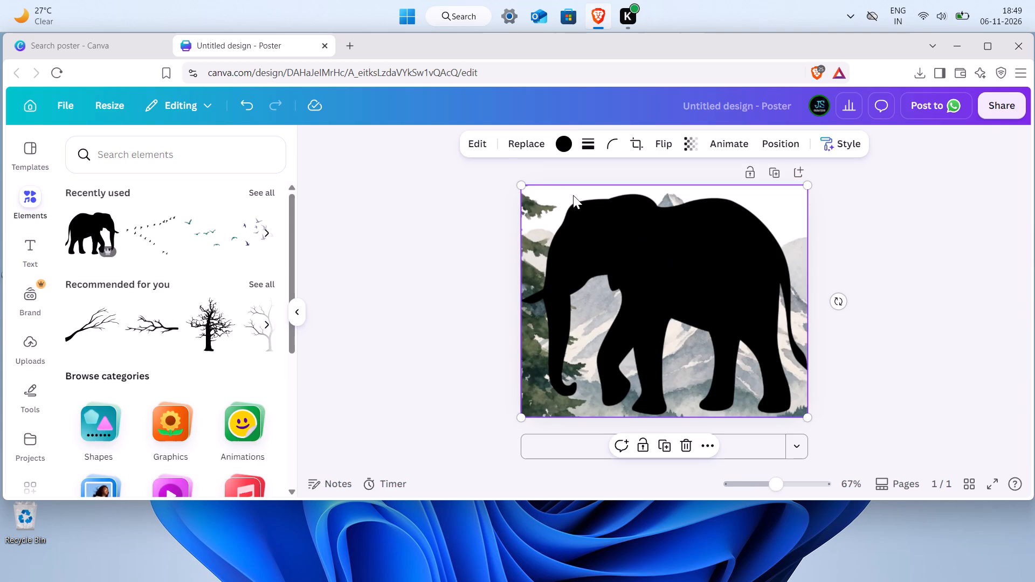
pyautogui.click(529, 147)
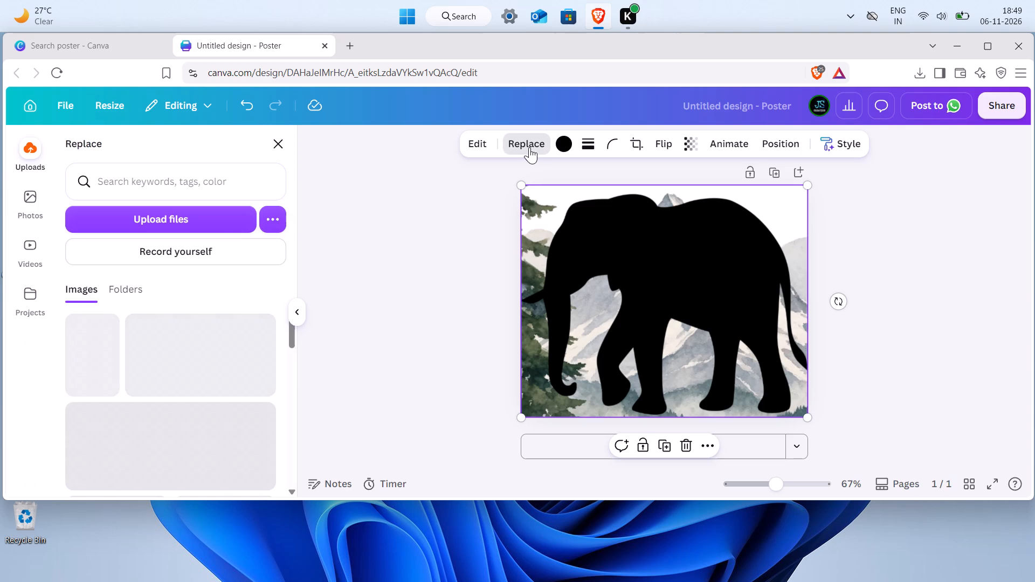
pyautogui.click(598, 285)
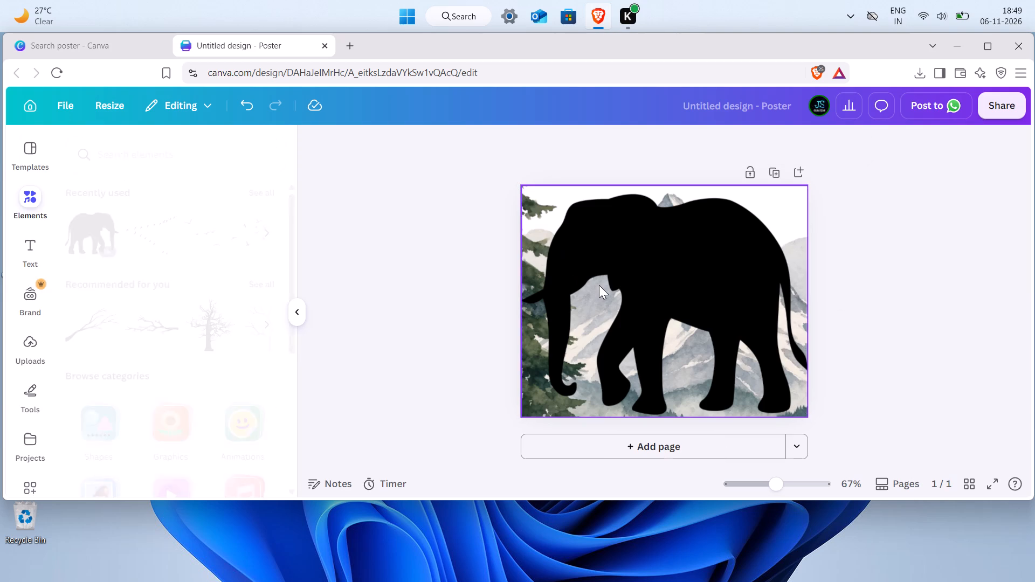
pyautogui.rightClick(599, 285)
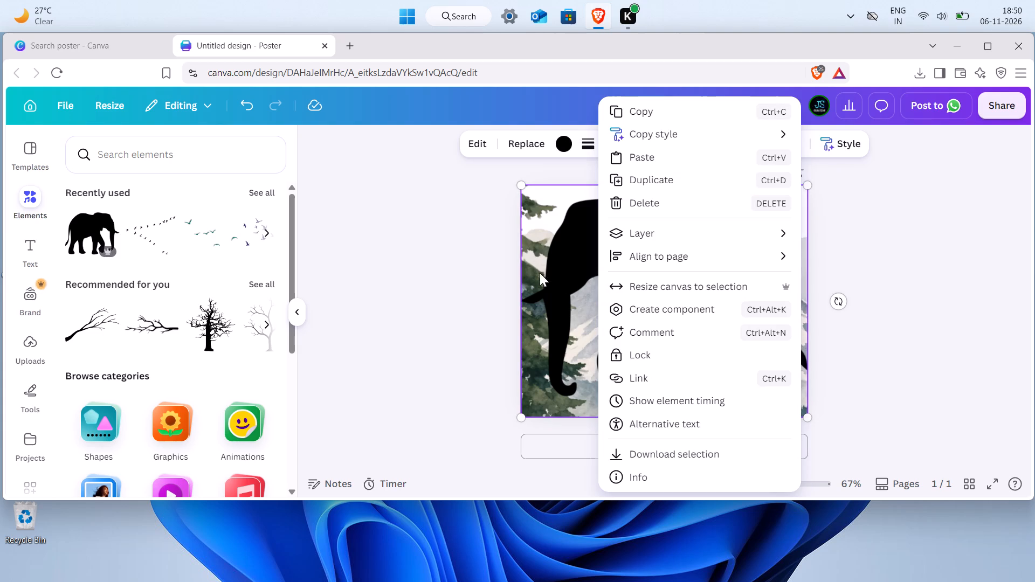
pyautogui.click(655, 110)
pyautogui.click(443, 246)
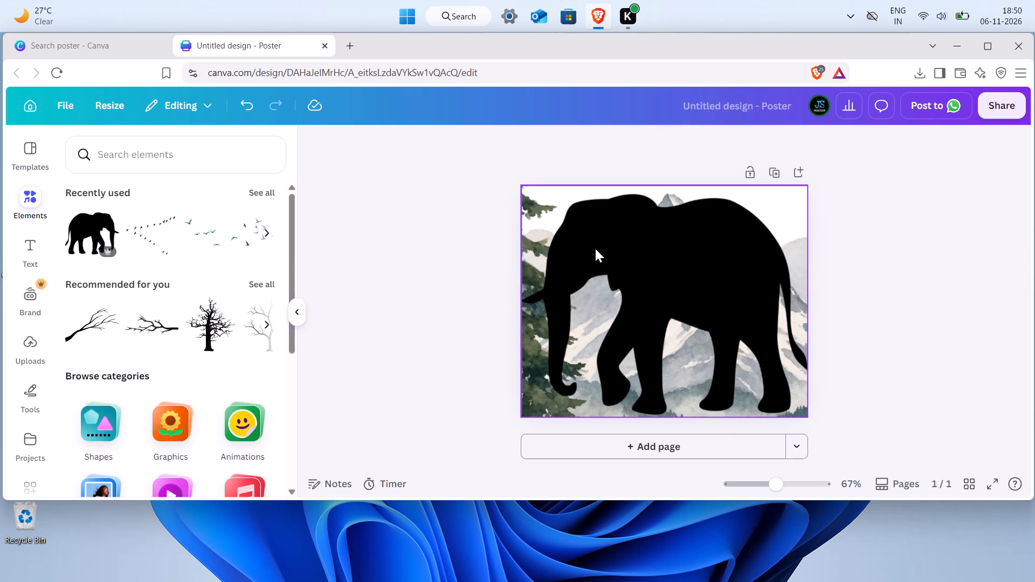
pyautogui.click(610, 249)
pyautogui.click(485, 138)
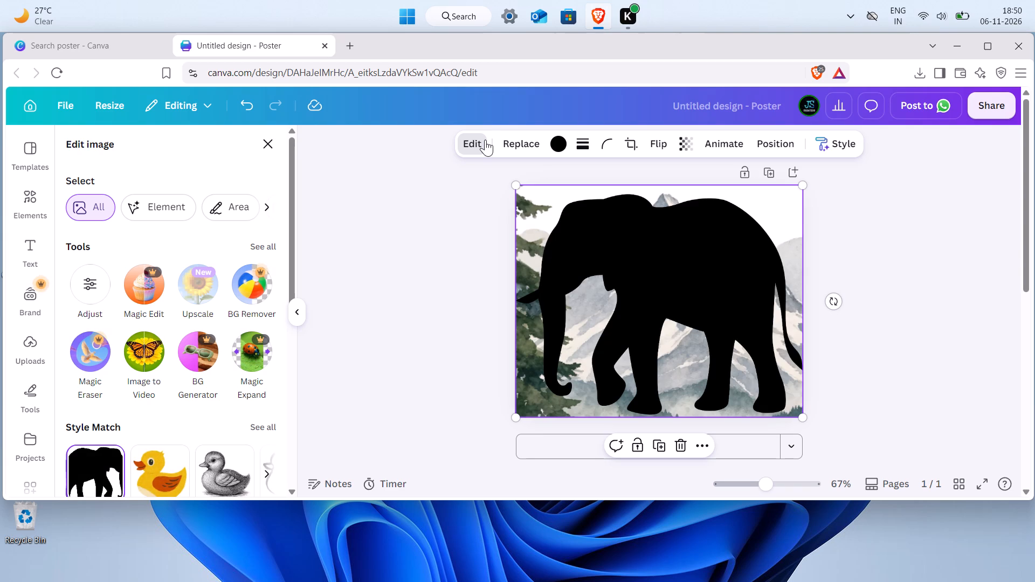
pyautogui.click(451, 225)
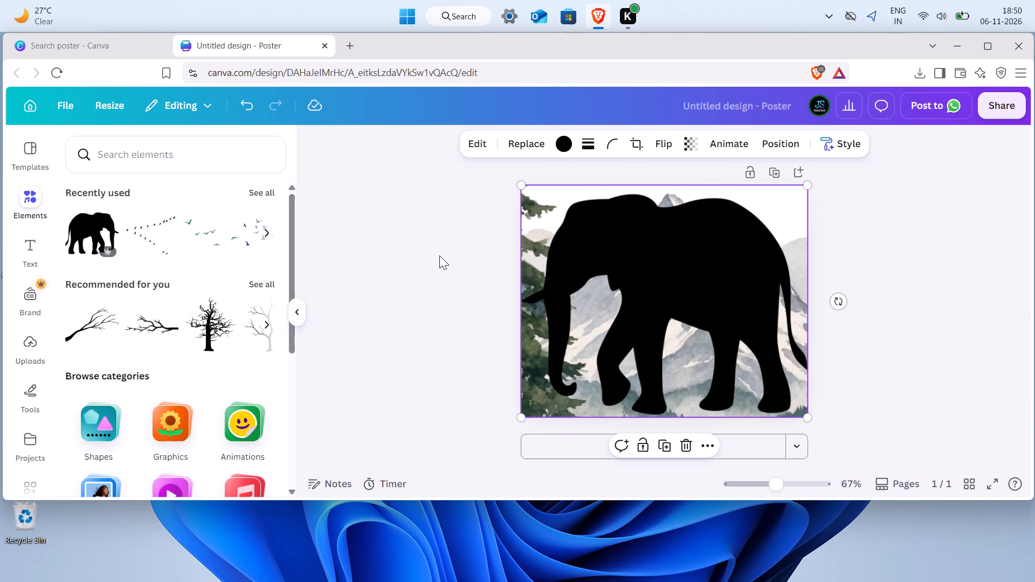
# Undo the recent changes back to the full poster, before the canvas was resized to the elephant silhouette.
pyautogui.hotkey('ctrl', 'z')
pyautogui.hotkey('ctrl', 'z')
pyautogui.hotkey('ctrl', 'z')
pyautogui.hotkey('ctrl', 'z')
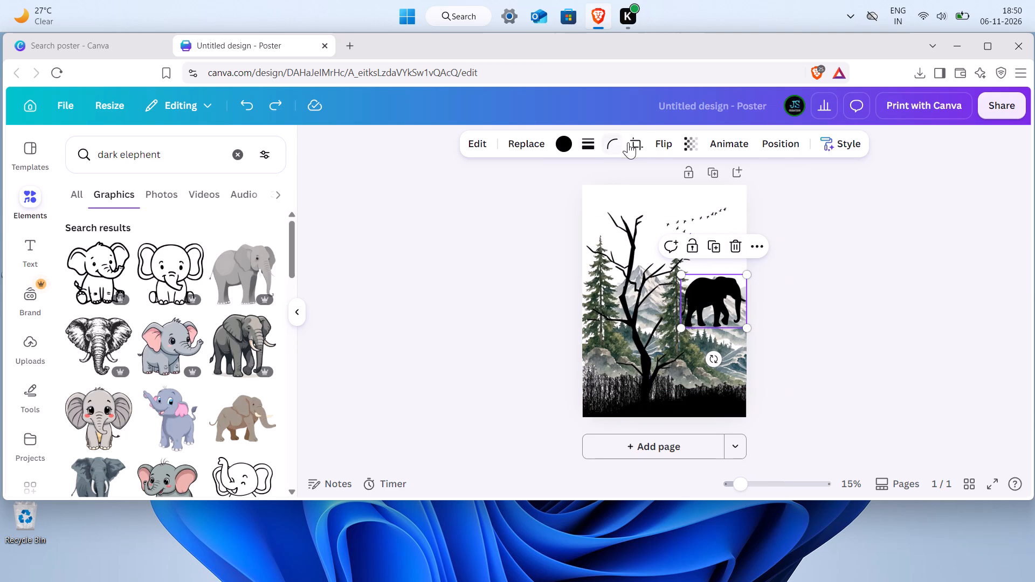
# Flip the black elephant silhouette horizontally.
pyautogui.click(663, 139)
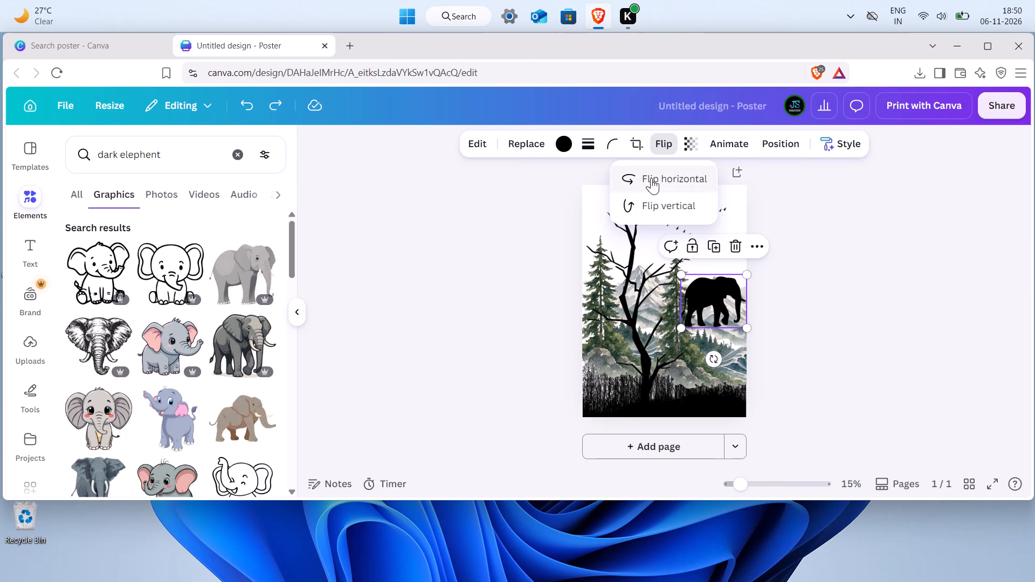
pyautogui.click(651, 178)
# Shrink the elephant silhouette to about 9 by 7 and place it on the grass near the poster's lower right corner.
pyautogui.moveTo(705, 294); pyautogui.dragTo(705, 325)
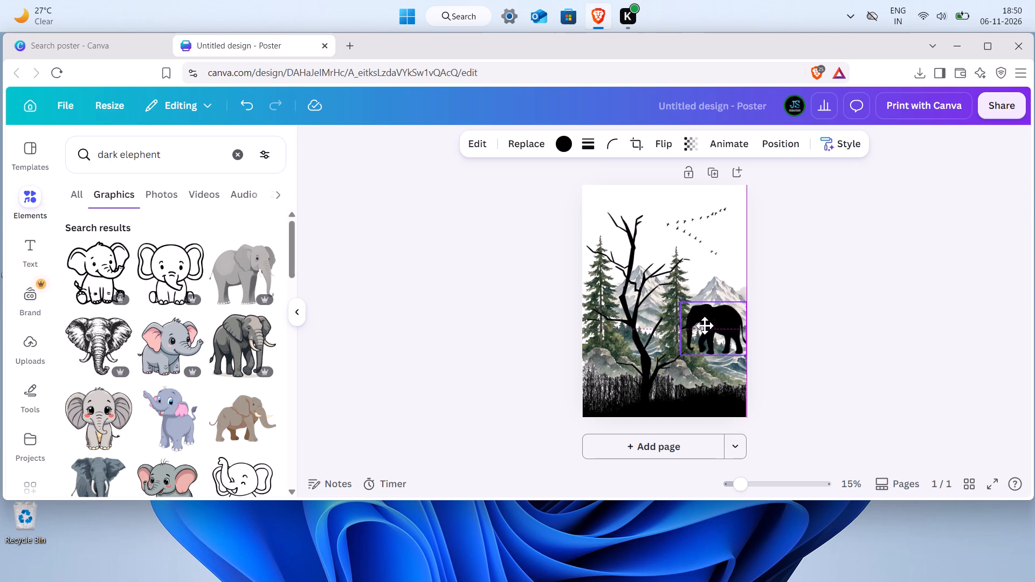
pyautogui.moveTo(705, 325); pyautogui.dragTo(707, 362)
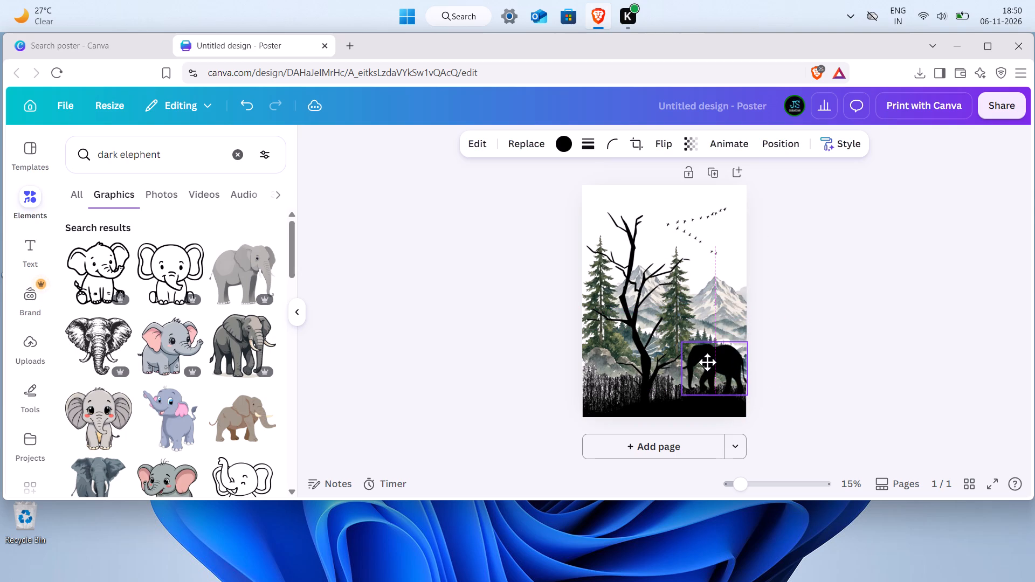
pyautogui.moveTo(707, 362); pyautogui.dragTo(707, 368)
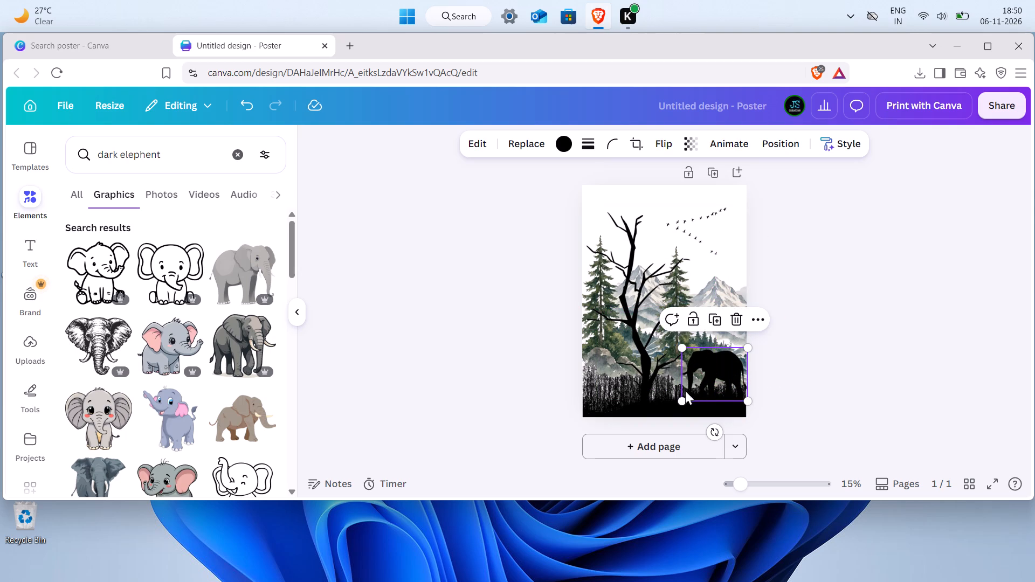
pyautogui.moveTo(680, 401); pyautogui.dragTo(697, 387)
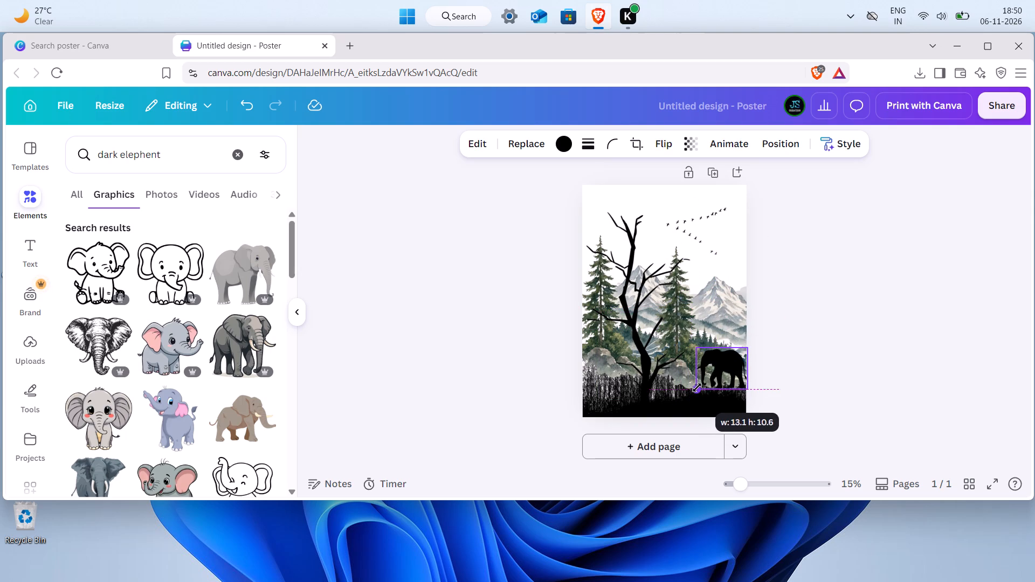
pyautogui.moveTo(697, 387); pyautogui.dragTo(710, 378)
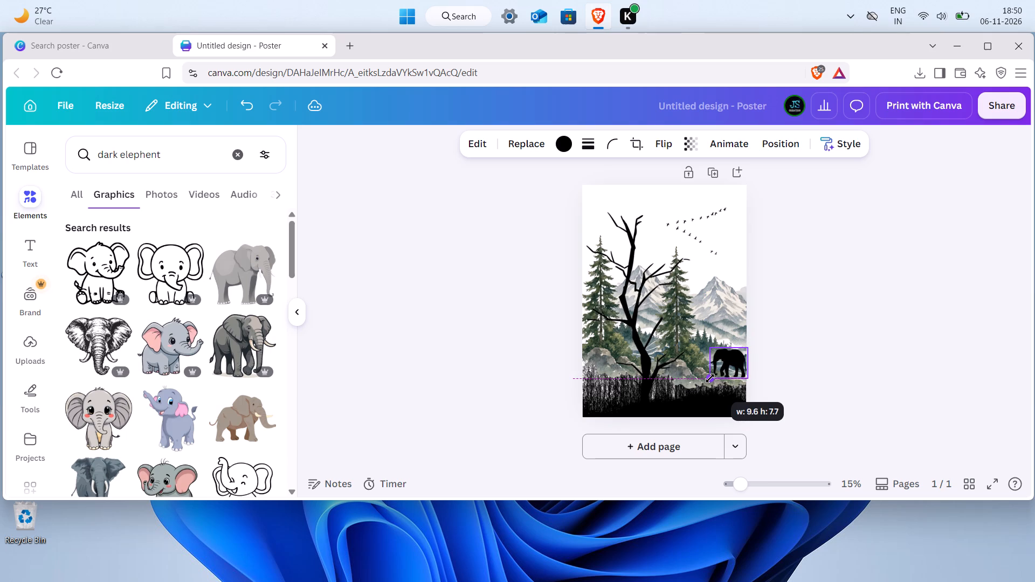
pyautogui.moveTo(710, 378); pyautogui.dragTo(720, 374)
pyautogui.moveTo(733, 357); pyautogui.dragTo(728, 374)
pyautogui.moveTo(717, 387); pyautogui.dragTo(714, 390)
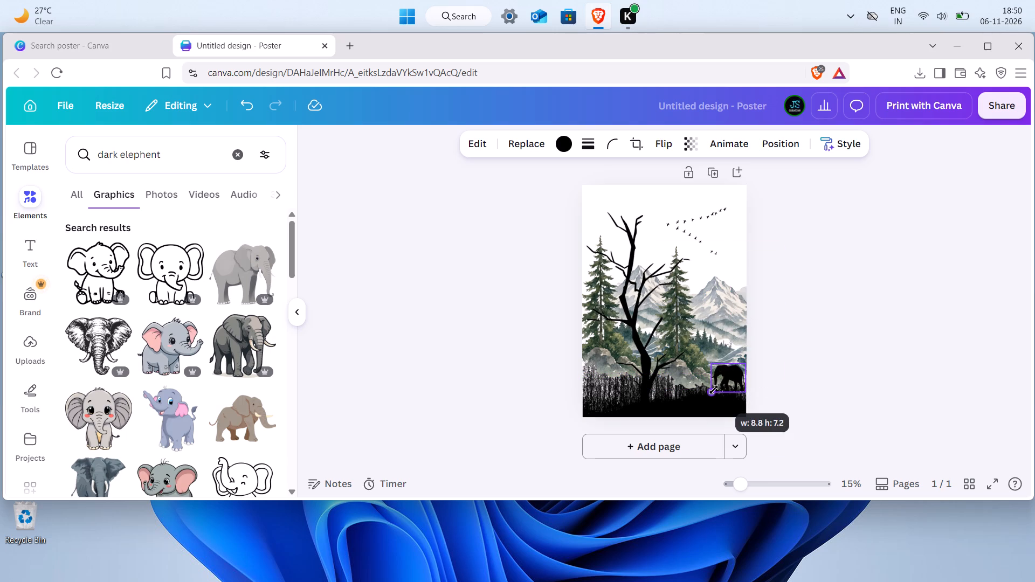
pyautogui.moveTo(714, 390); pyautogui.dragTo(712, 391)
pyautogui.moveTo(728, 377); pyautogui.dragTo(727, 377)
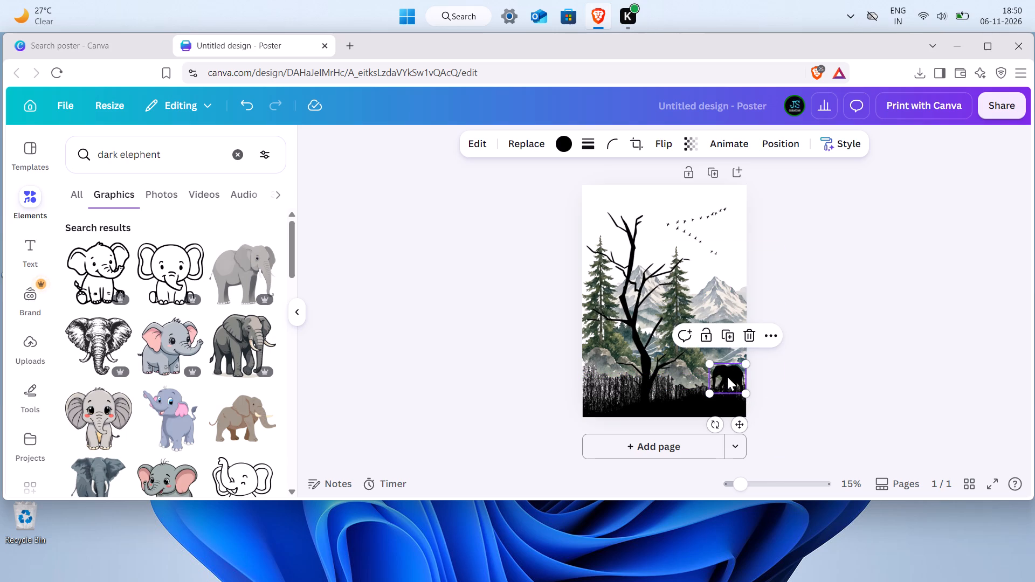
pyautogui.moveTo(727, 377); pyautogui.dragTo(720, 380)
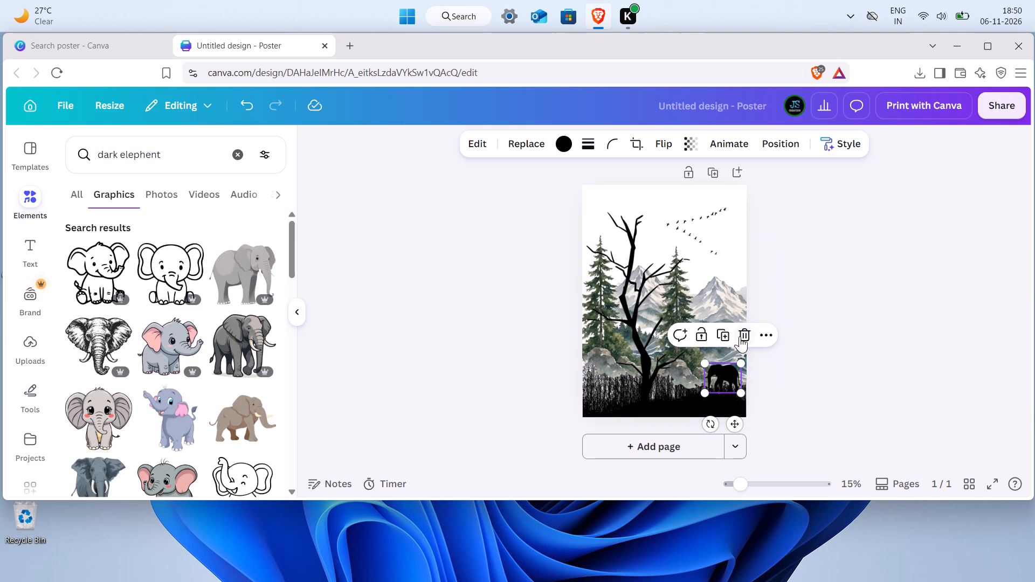
# Delete the black elephant silhouette from the poster.
pyautogui.click(740, 335)
# Browse further through the dark elephant graphics and add the realistic brown elephant family to the poster.
pyautogui.scroll(-3, 182, 323)
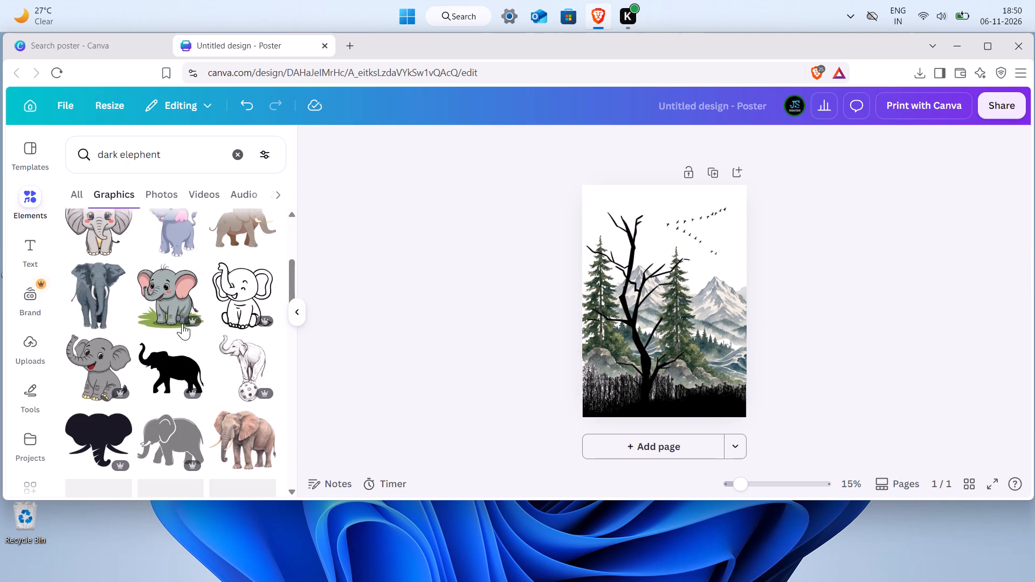
pyautogui.scroll(-3, 182, 323)
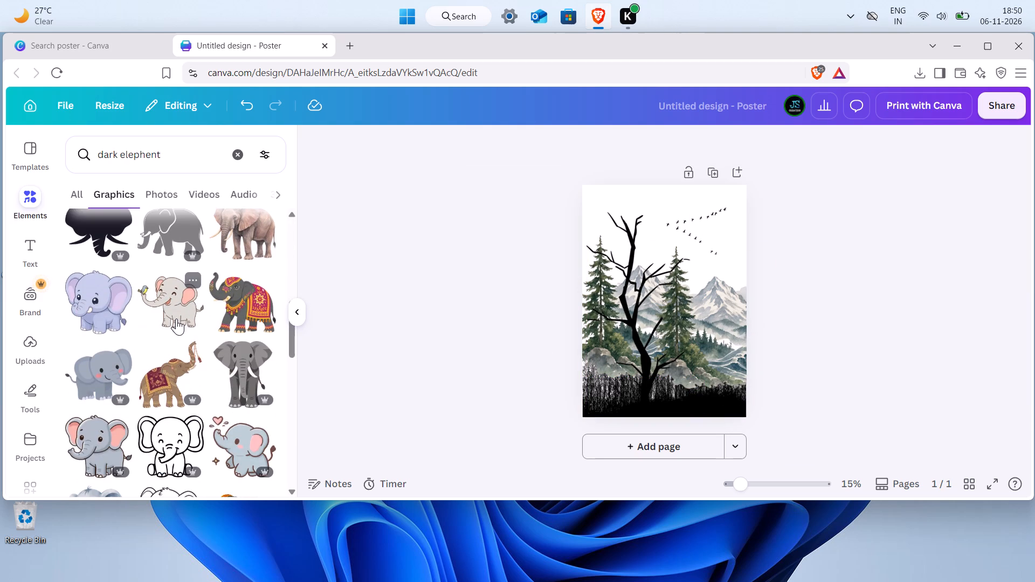
pyautogui.click(175, 317)
pyautogui.scroll(-7, 172, 315)
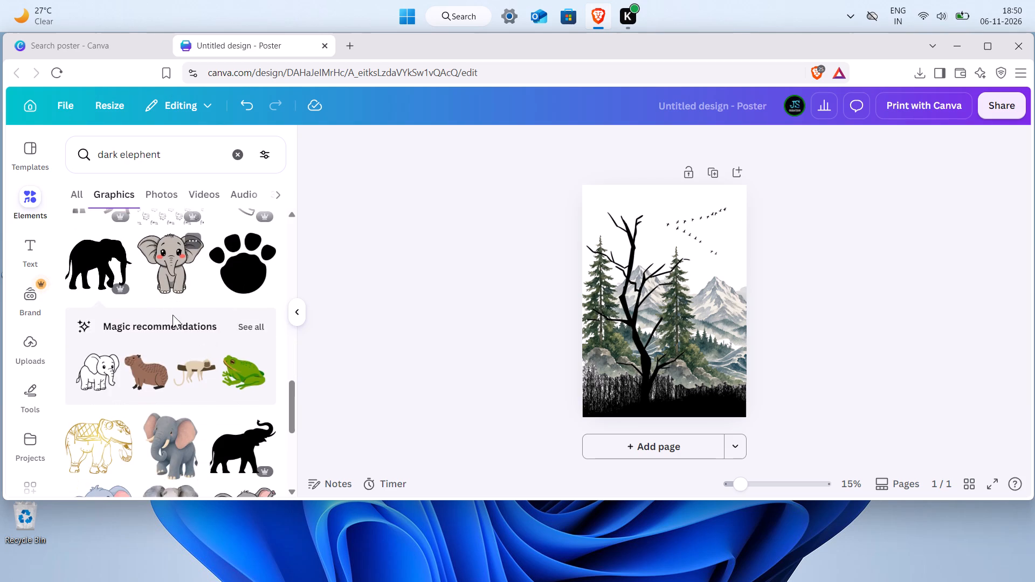
pyautogui.scroll(-6, 172, 315)
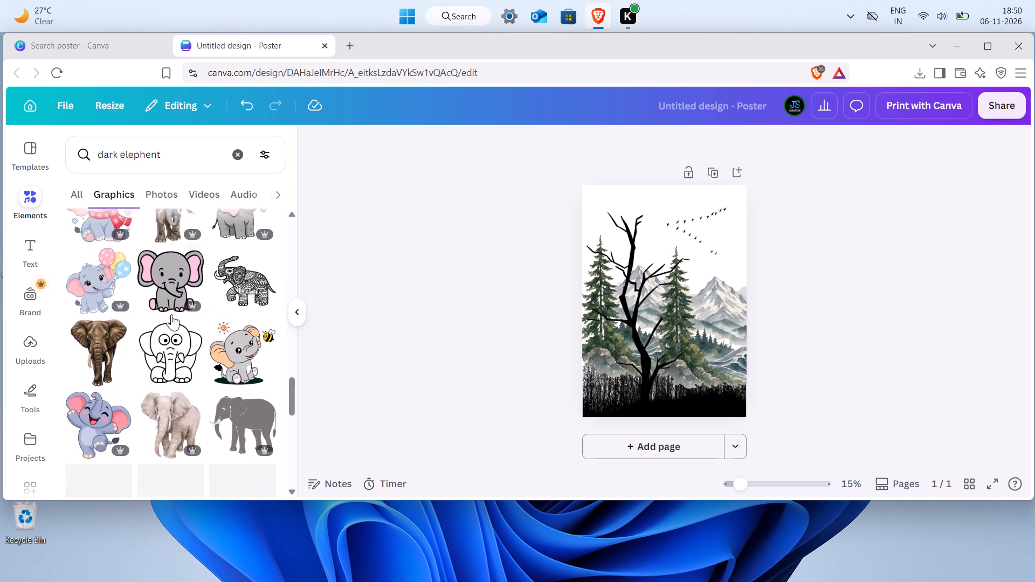
pyautogui.scroll(-3, 171, 314)
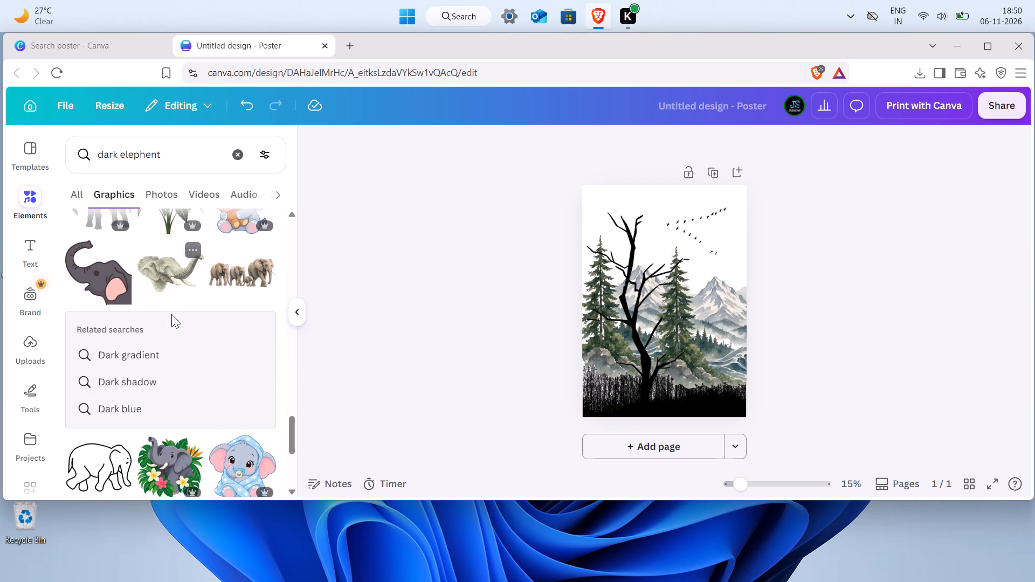
pyautogui.click(247, 274)
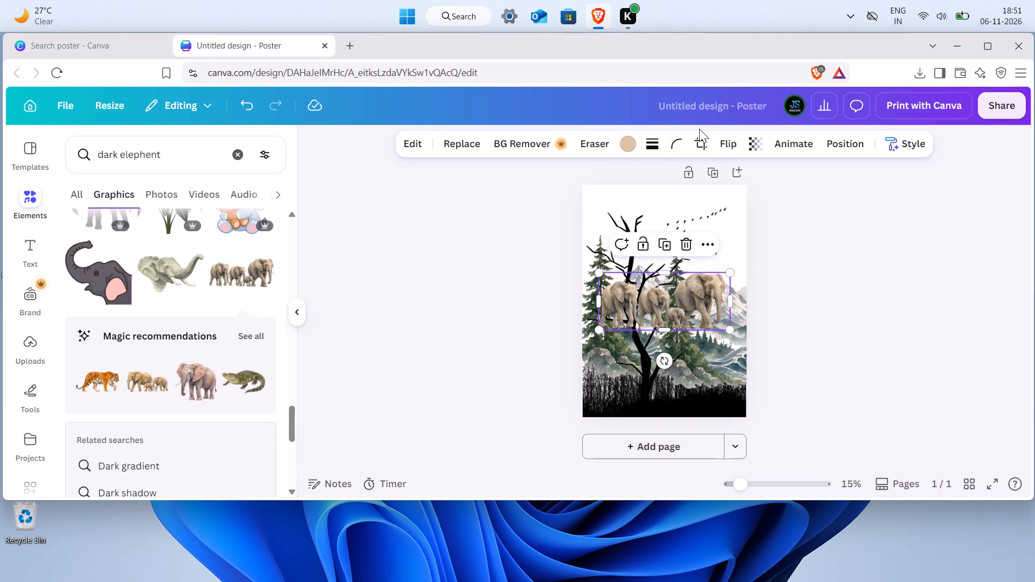
# Flip the brown elephant family graphic horizontally.
pyautogui.click(728, 145)
pyautogui.click(719, 178)
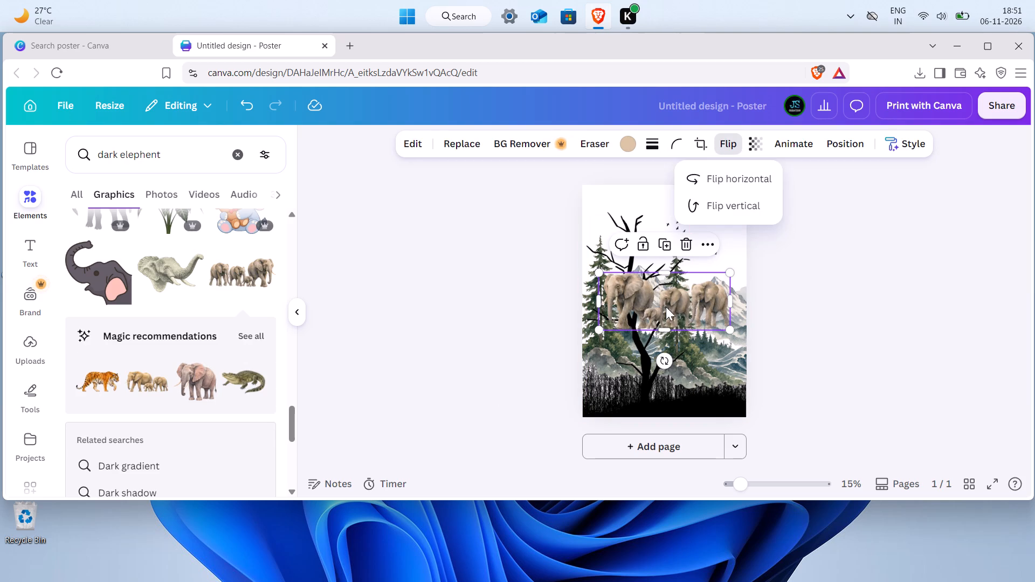
# Shrink the elephant family and place it on the grass beside the tree trunk, near the poster's right edge.
pyautogui.moveTo(666, 307); pyautogui.dragTo(674, 324)
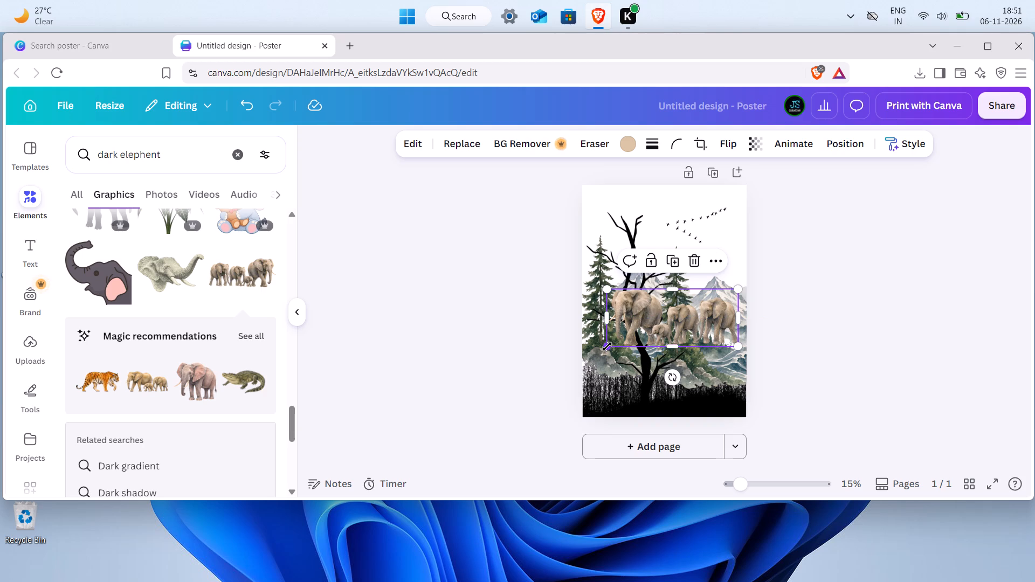
pyautogui.moveTo(607, 347); pyautogui.dragTo(659, 325)
pyautogui.moveTo(708, 306); pyautogui.dragTo(709, 306)
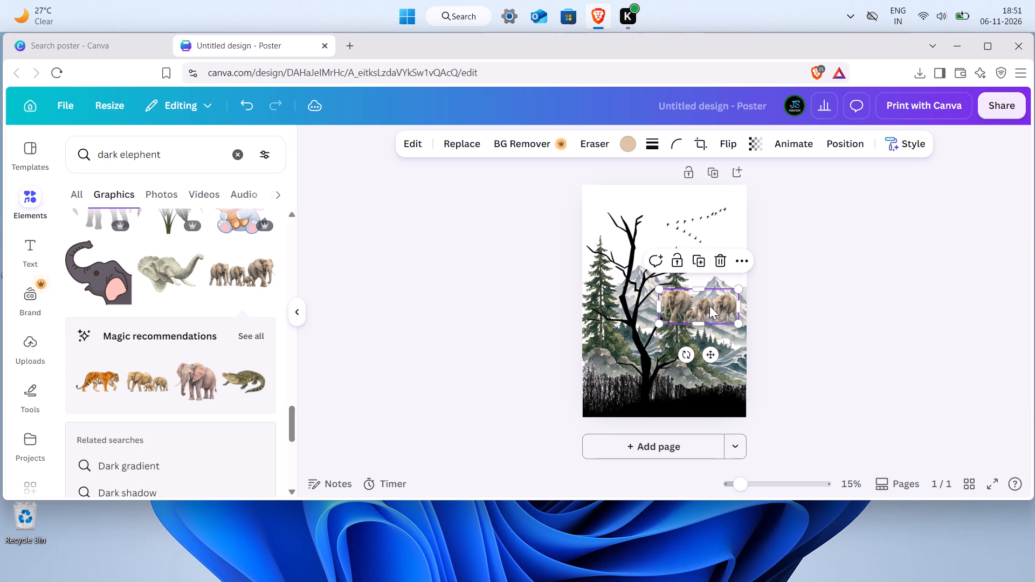
pyautogui.moveTo(709, 306); pyautogui.dragTo(715, 368)
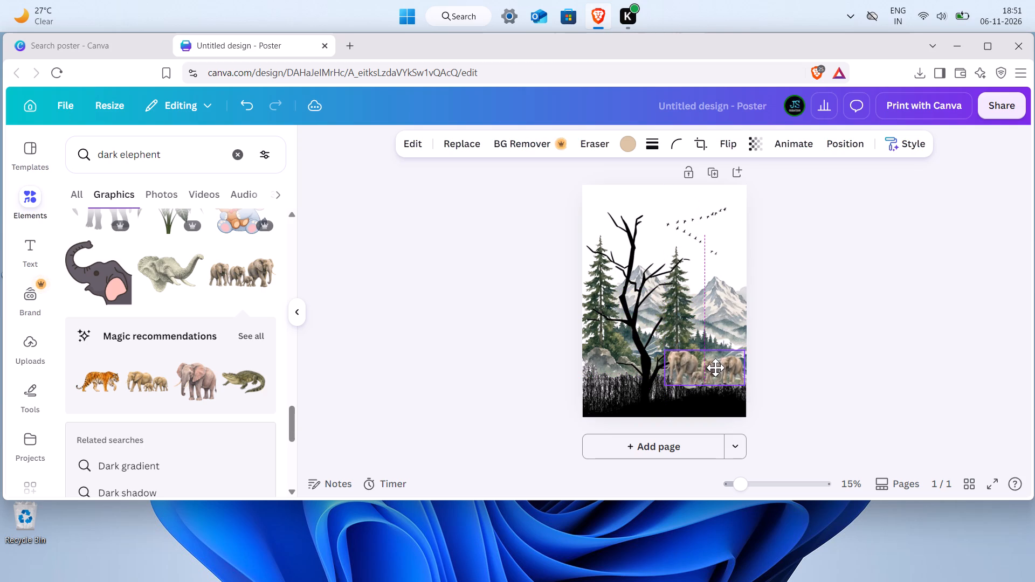
pyautogui.moveTo(715, 368); pyautogui.dragTo(719, 382)
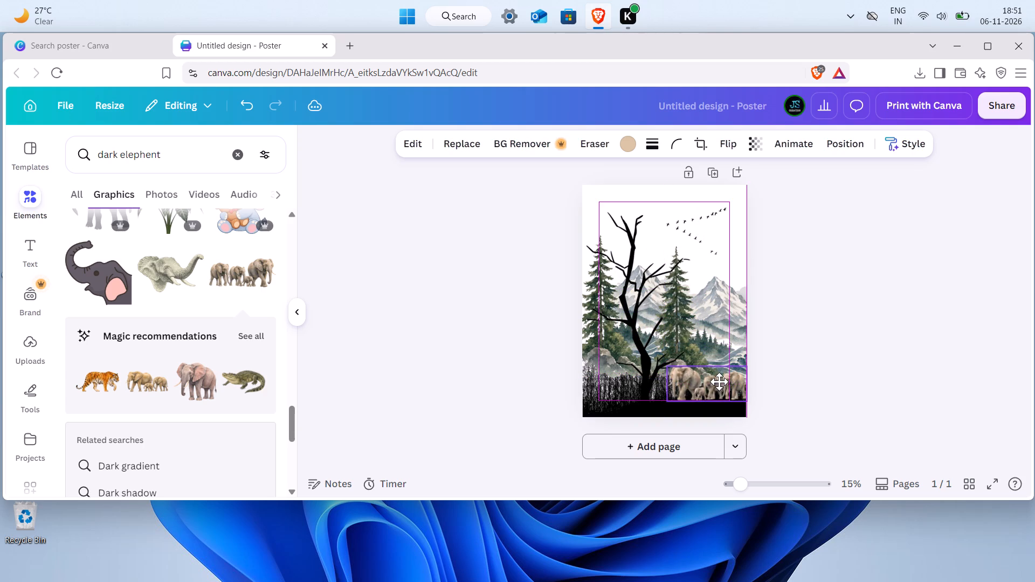
pyautogui.moveTo(719, 382); pyautogui.dragTo(715, 373)
pyautogui.moveTo(665, 387); pyautogui.dragTo(665, 386)
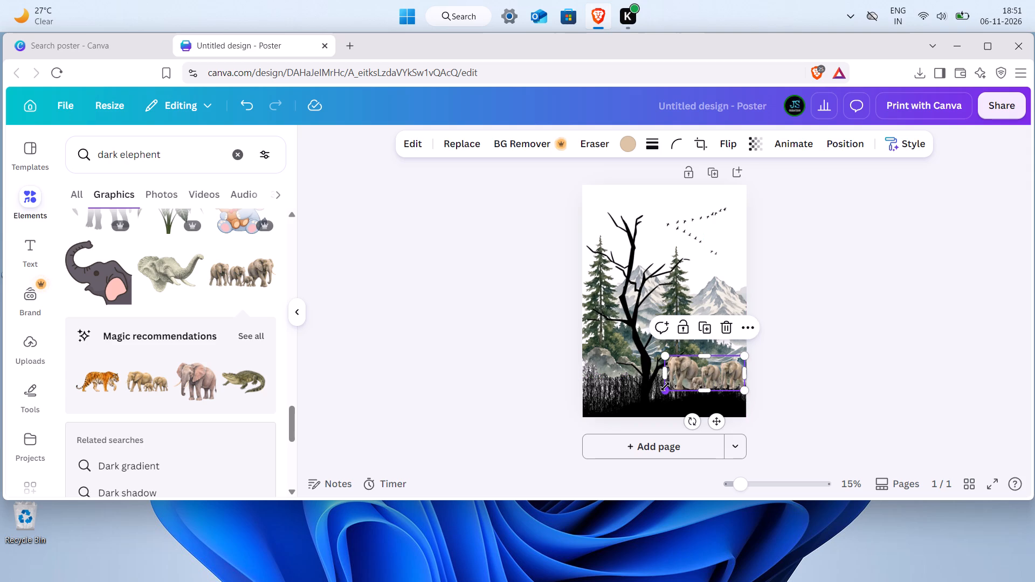
pyautogui.moveTo(665, 386); pyautogui.dragTo(672, 385)
pyautogui.click(709, 372)
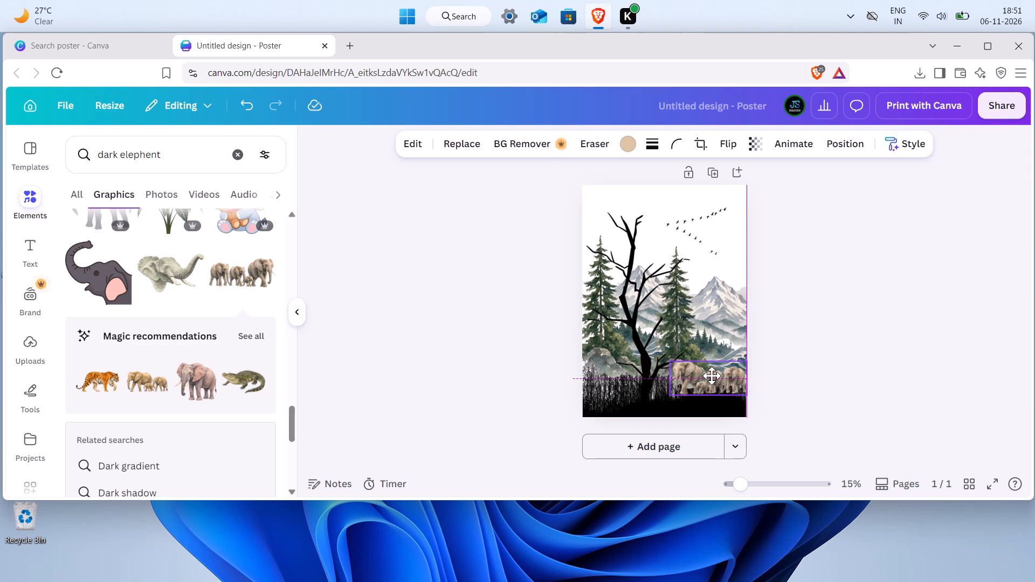
pyautogui.click(710, 376)
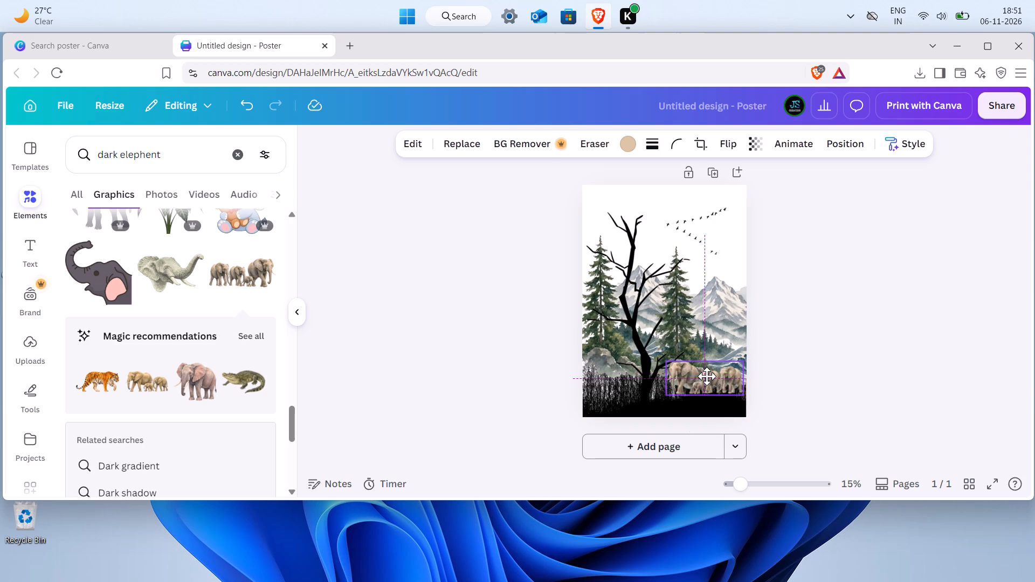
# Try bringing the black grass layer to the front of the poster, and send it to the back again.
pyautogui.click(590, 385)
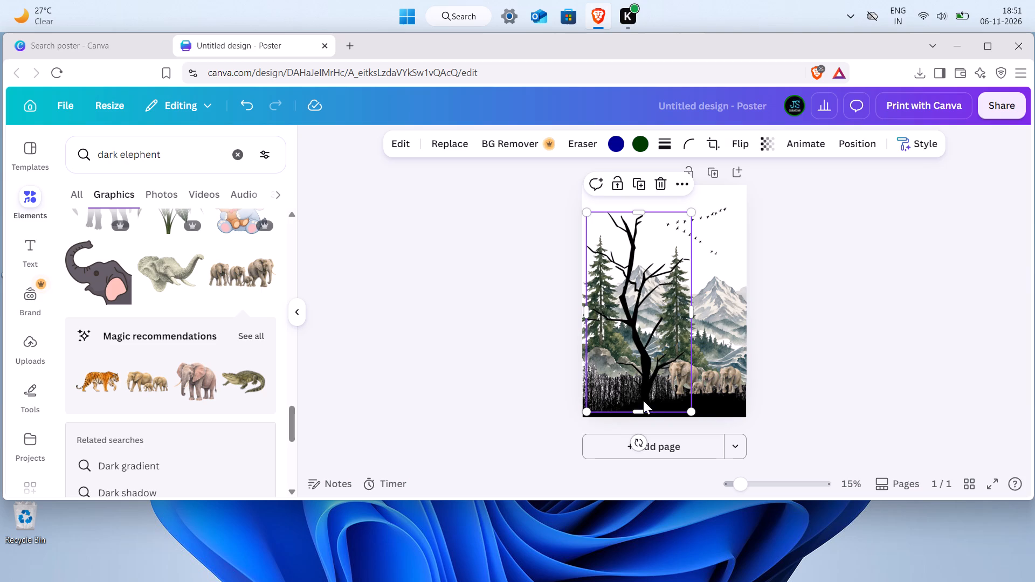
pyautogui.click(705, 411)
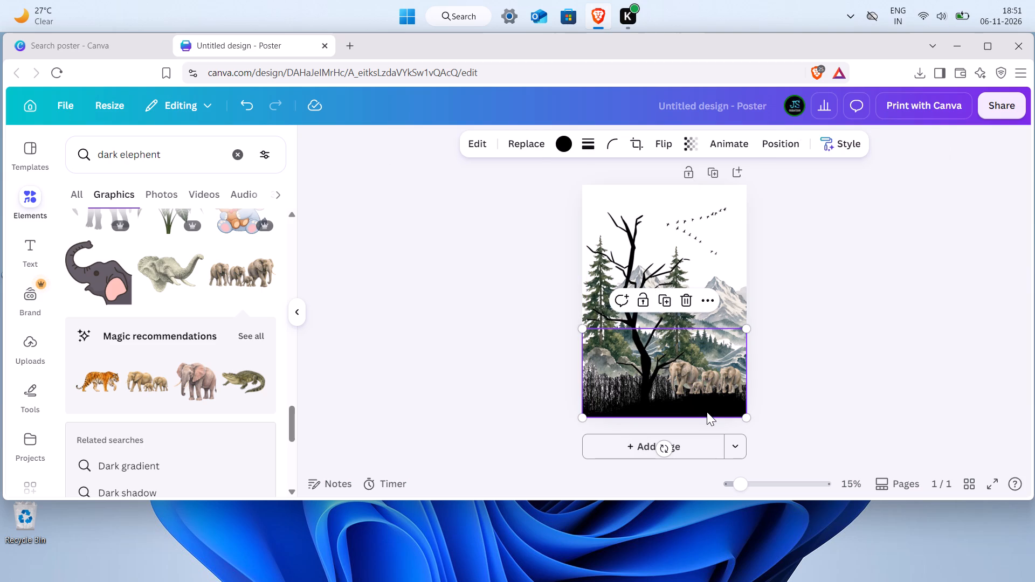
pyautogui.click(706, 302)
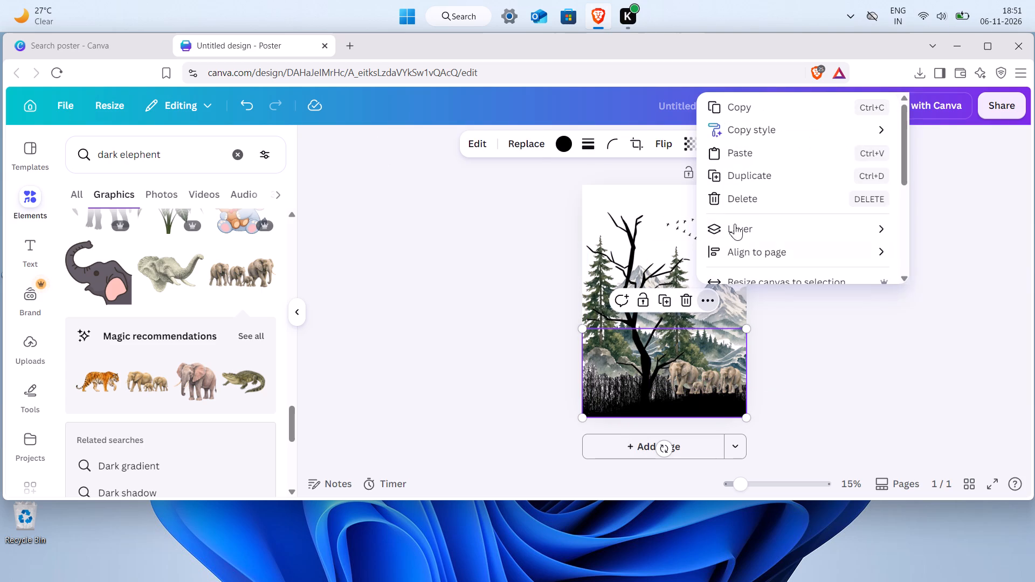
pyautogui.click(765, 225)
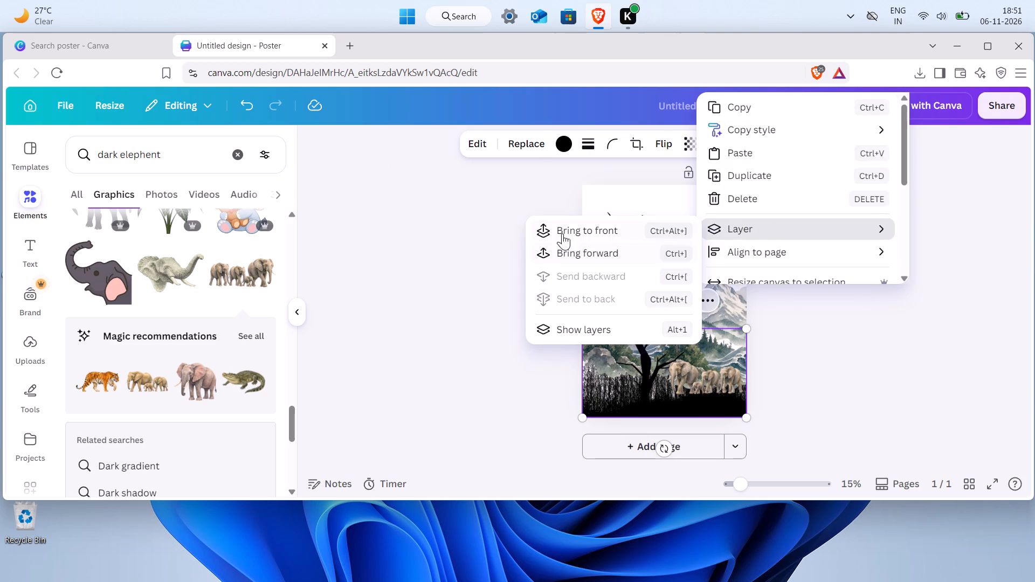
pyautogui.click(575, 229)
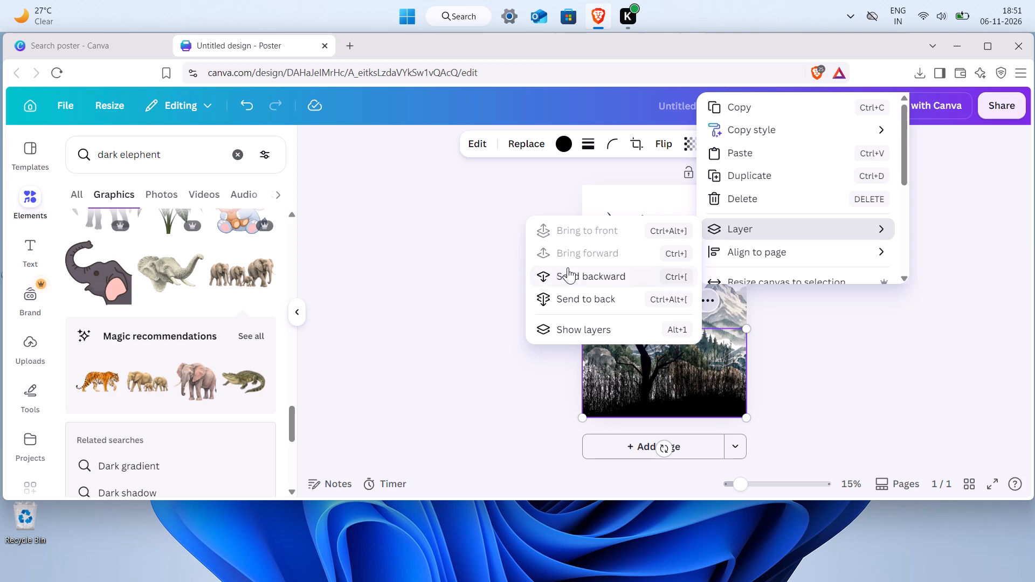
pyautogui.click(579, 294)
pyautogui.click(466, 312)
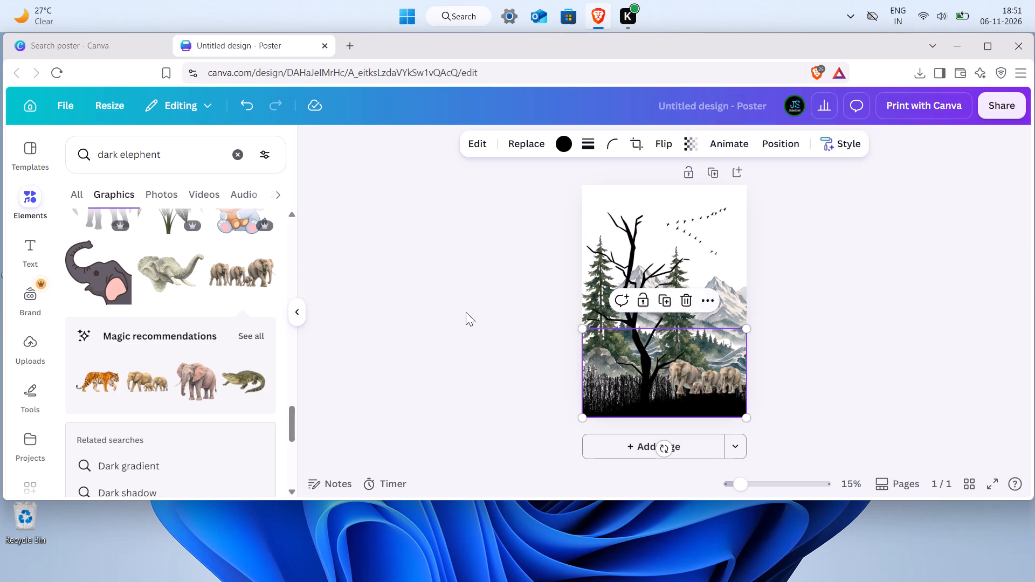
# Delete the brown elephant family from the poster.
pyautogui.click(706, 383)
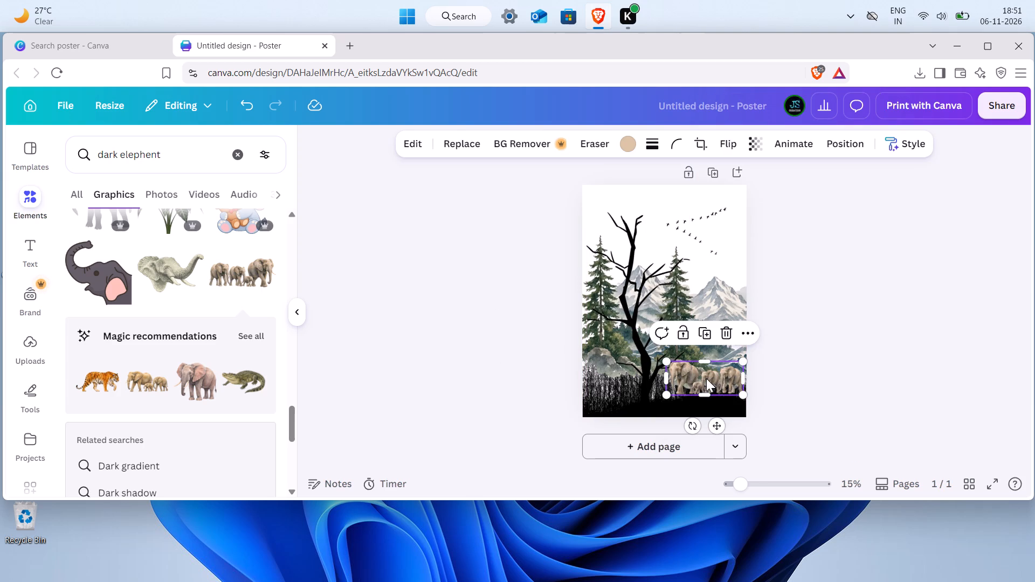
pyautogui.click(720, 334)
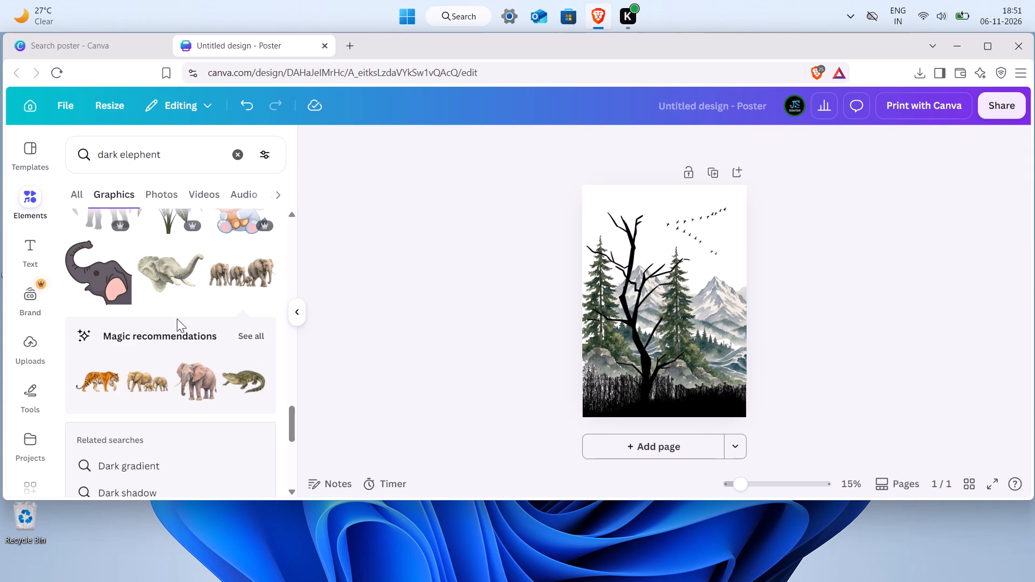
# Browse back through the dark elephant graphics and add the walking black elephant silhouette without a raised trunk to the poster.
pyautogui.scroll(3, 176, 288)
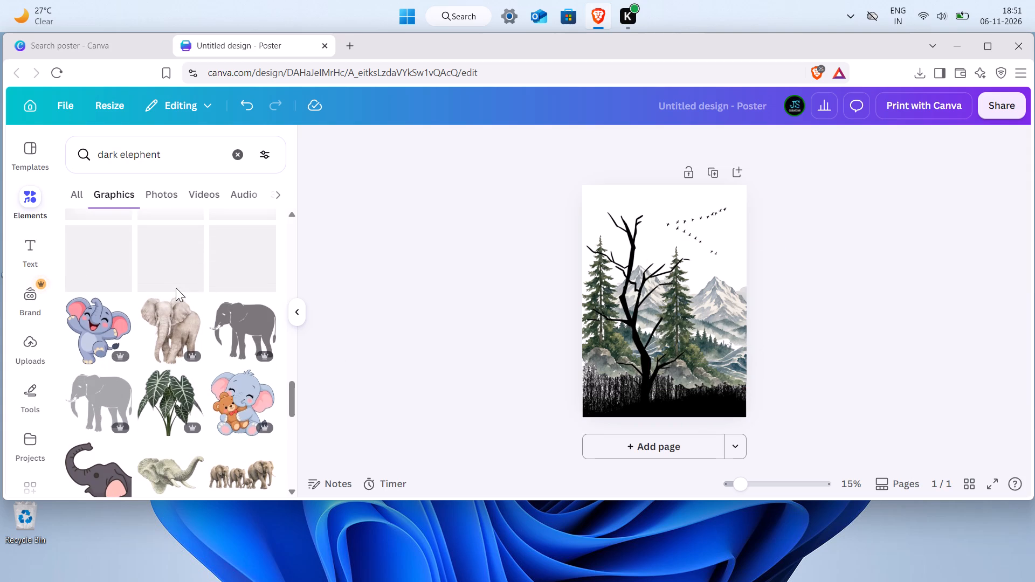
pyautogui.scroll(4, 176, 288)
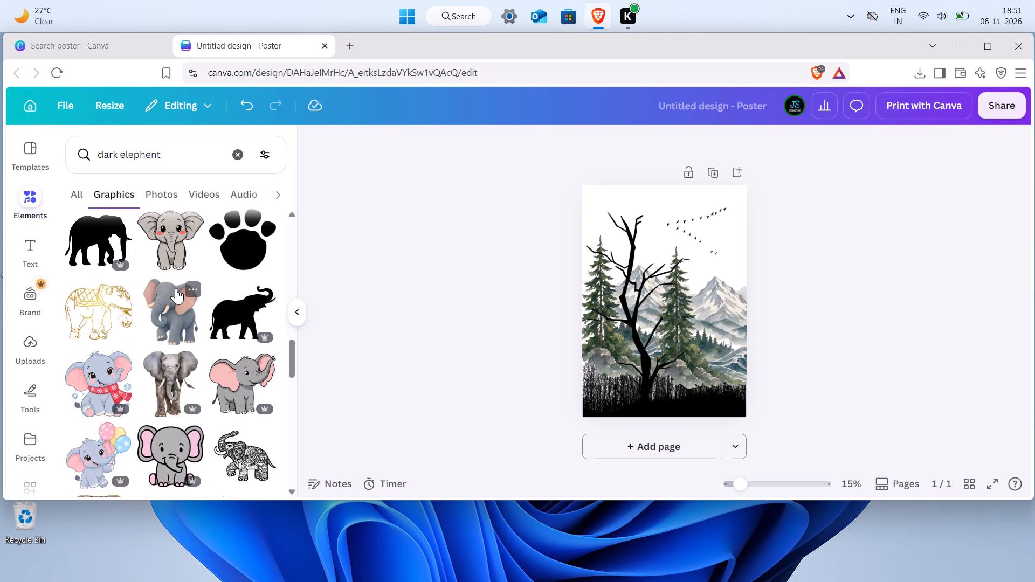
pyautogui.scroll(2, 176, 288)
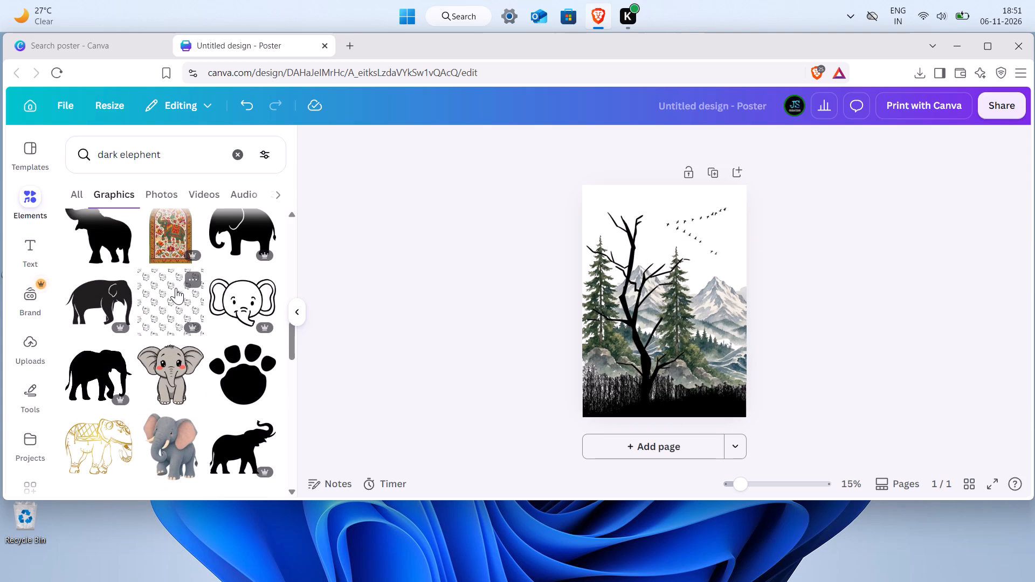
pyautogui.click(103, 378)
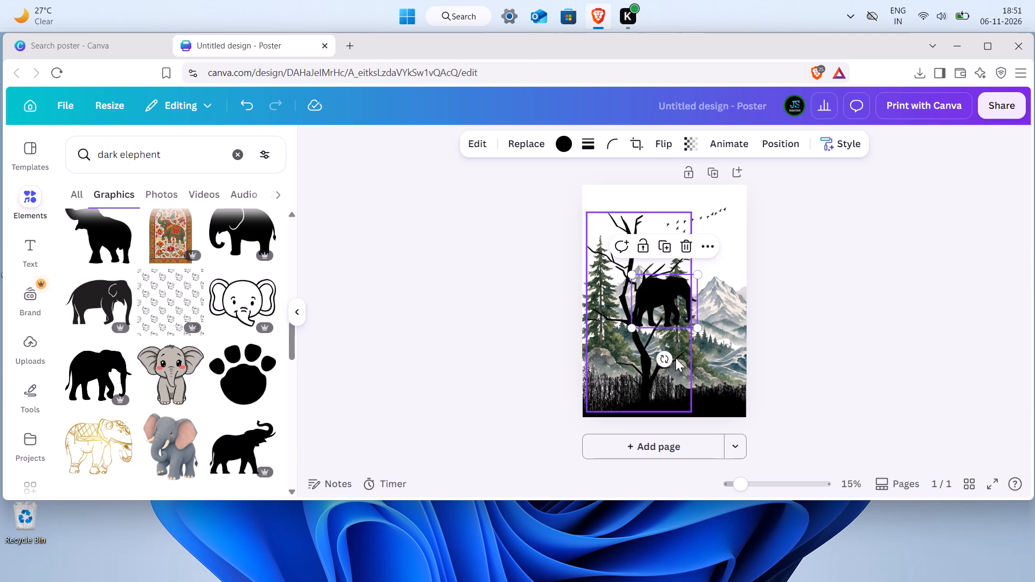
# Flip the black elephant silhouette horizontally.
pyautogui.click(660, 138)
pyautogui.click(663, 181)
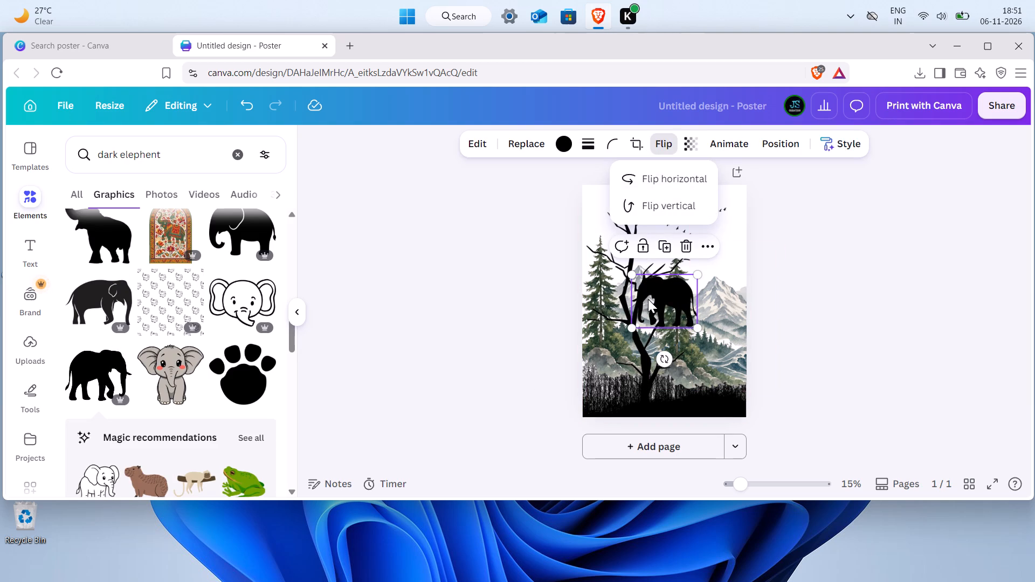
# Shrink the elephant silhouette and place it on the black grass beside the tree trunk, against the poster's right edge.
pyautogui.moveTo(648, 298); pyautogui.dragTo(696, 365)
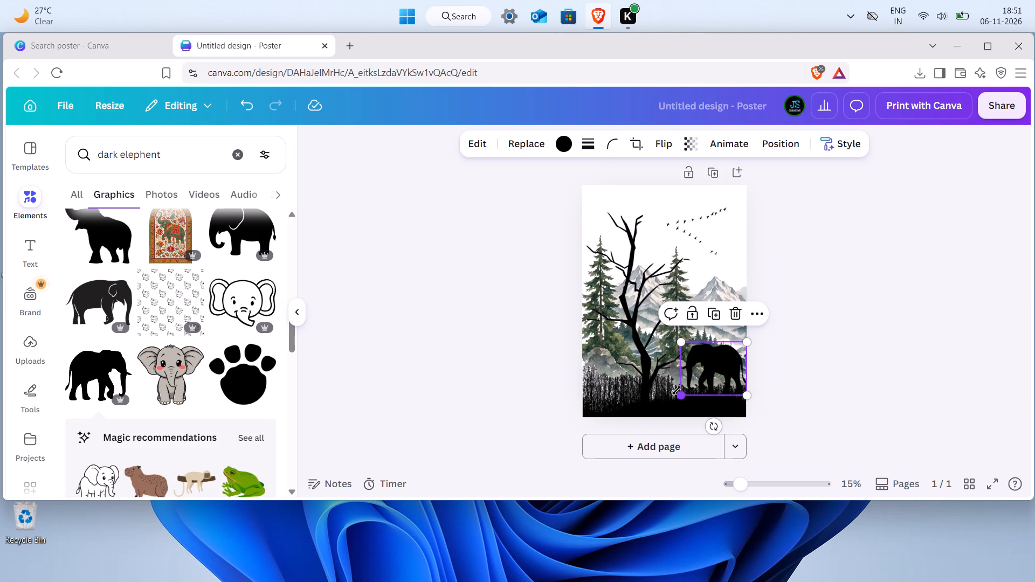
pyautogui.moveTo(680, 395); pyautogui.dragTo(696, 379)
pyautogui.moveTo(729, 357); pyautogui.dragTo(729, 372)
pyautogui.click(803, 335)
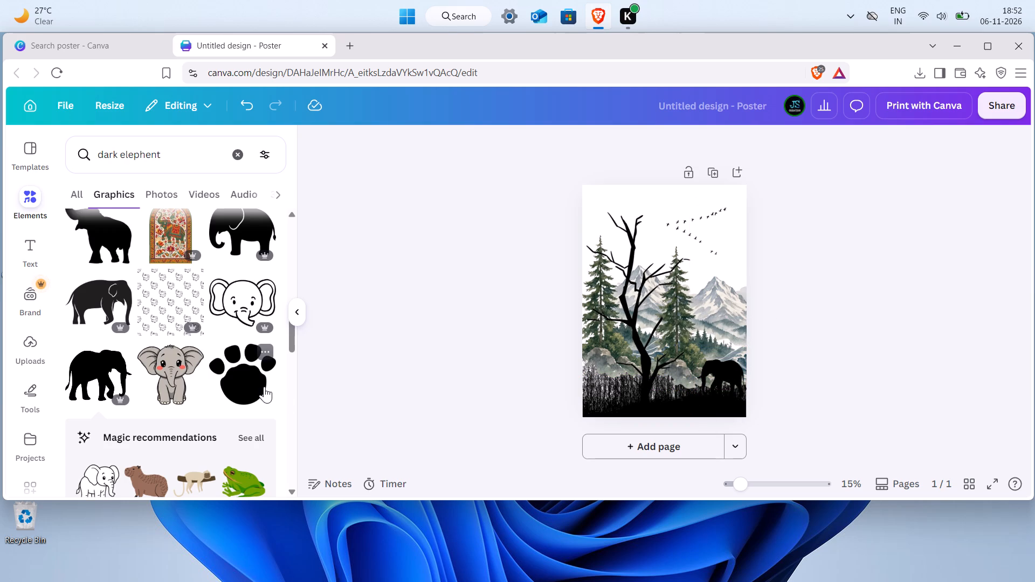
# Replace the elephant search with "shiting bird" and limit the results to graphics.
pyautogui.click(240, 154)
pyautogui.click(160, 155)
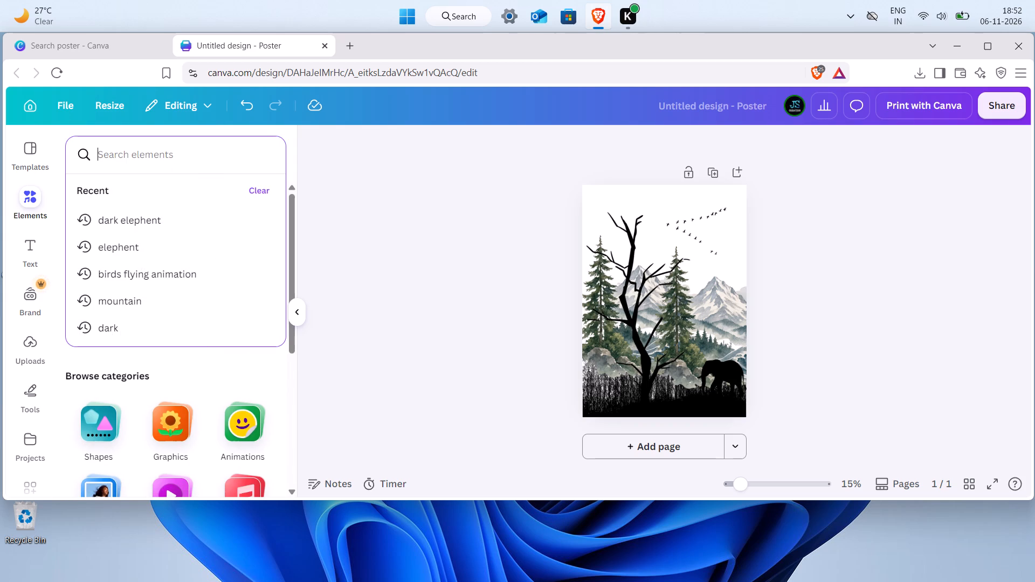
pyautogui.write('shiting')
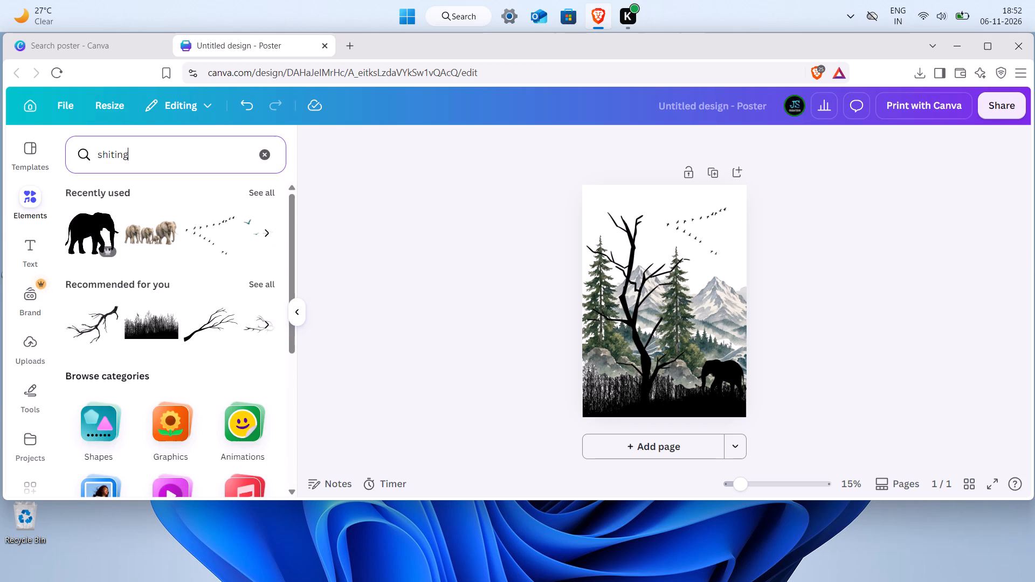
pyautogui.press('space')
pyautogui.write('bird')
pyautogui.press('Return')
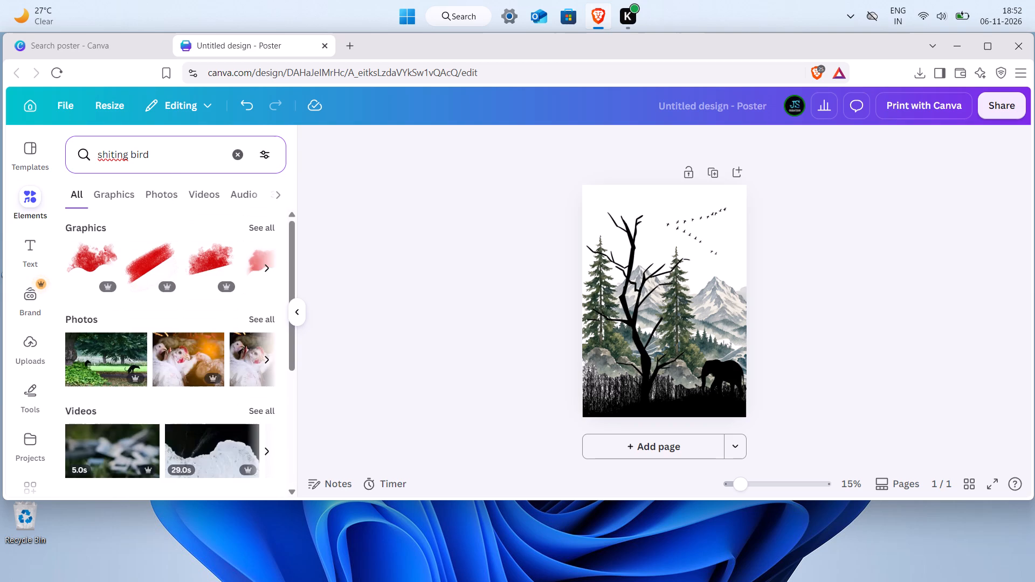
pyautogui.click(113, 190)
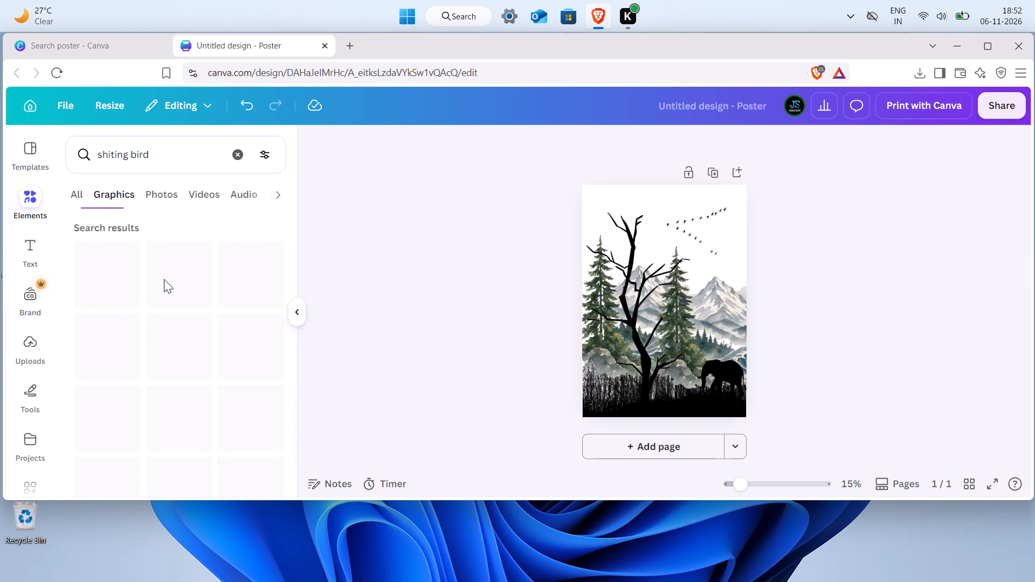
# Browse the bird graphics and add the black standing bird silhouette with a visible eye to the poster.
pyautogui.scroll(-2, 176, 338)
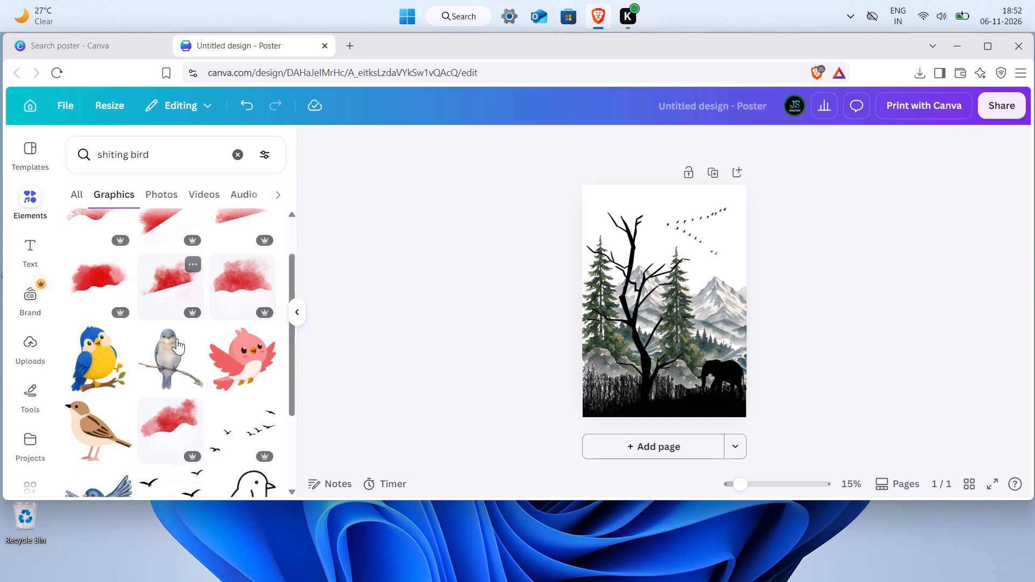
pyautogui.scroll(-3, 177, 338)
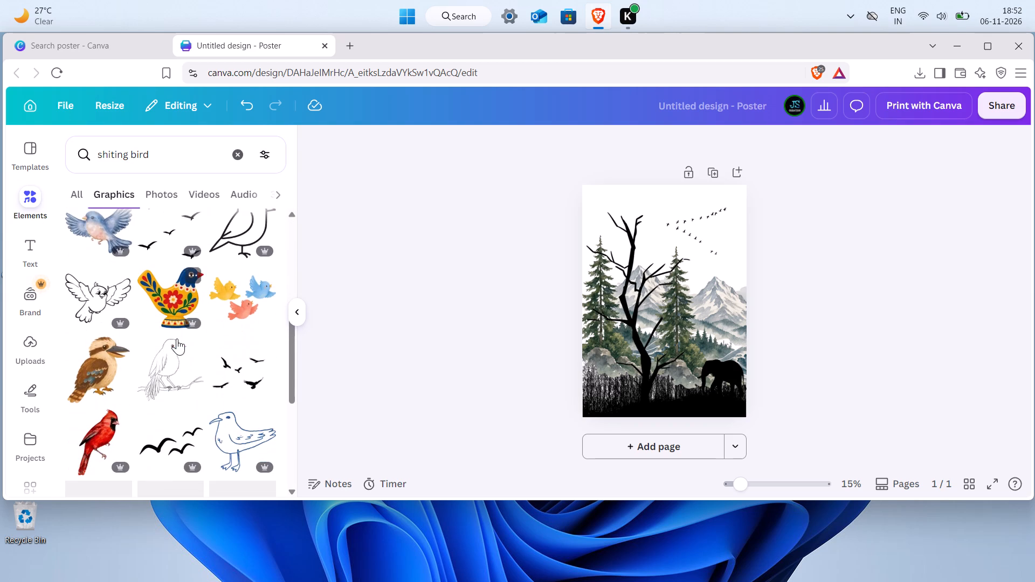
pyautogui.scroll(-4, 177, 338)
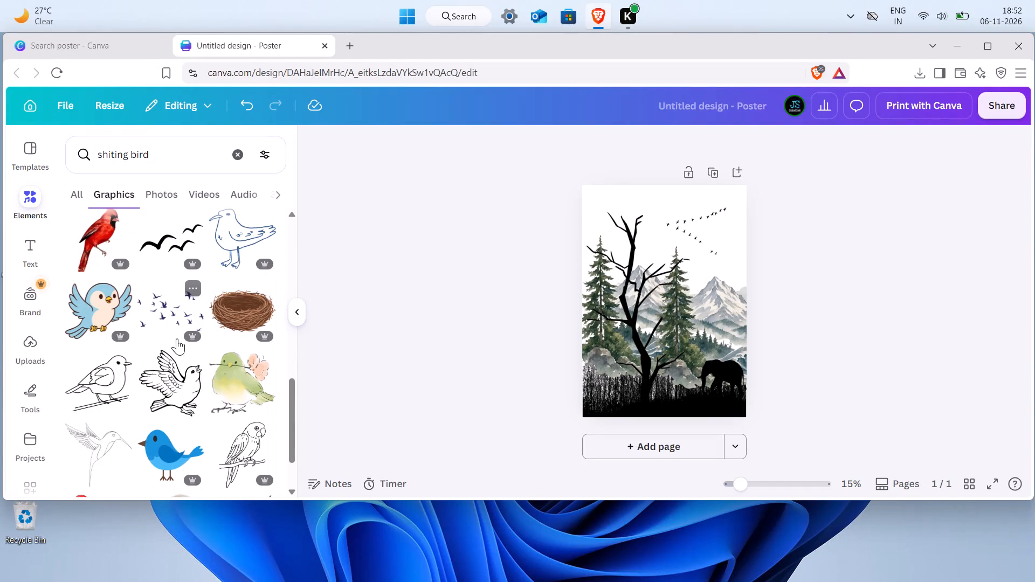
pyautogui.scroll(-5, 177, 338)
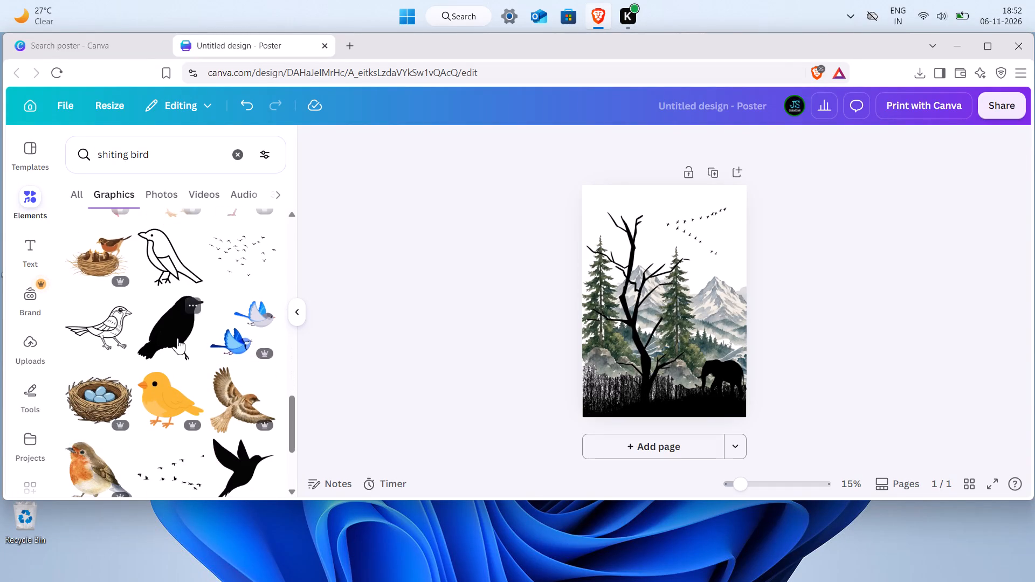
pyautogui.scroll(-1, 177, 338)
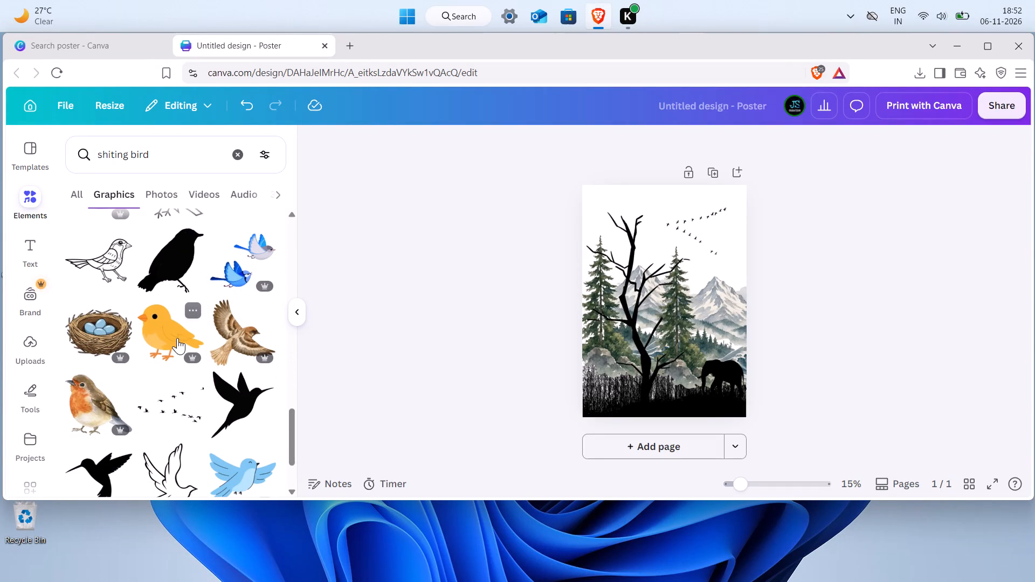
pyautogui.scroll(-4, 177, 338)
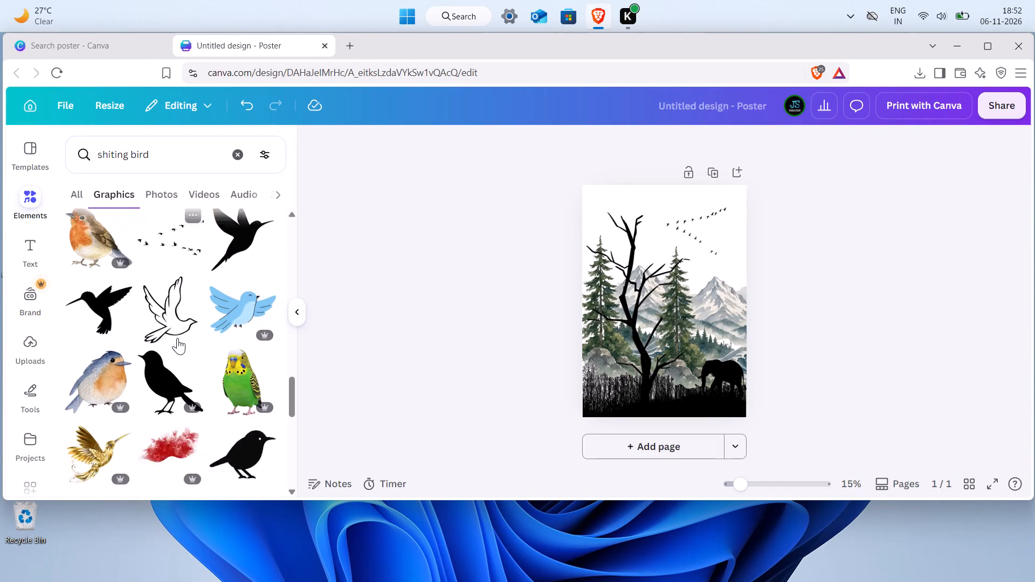
pyautogui.scroll(-1, 256, 387)
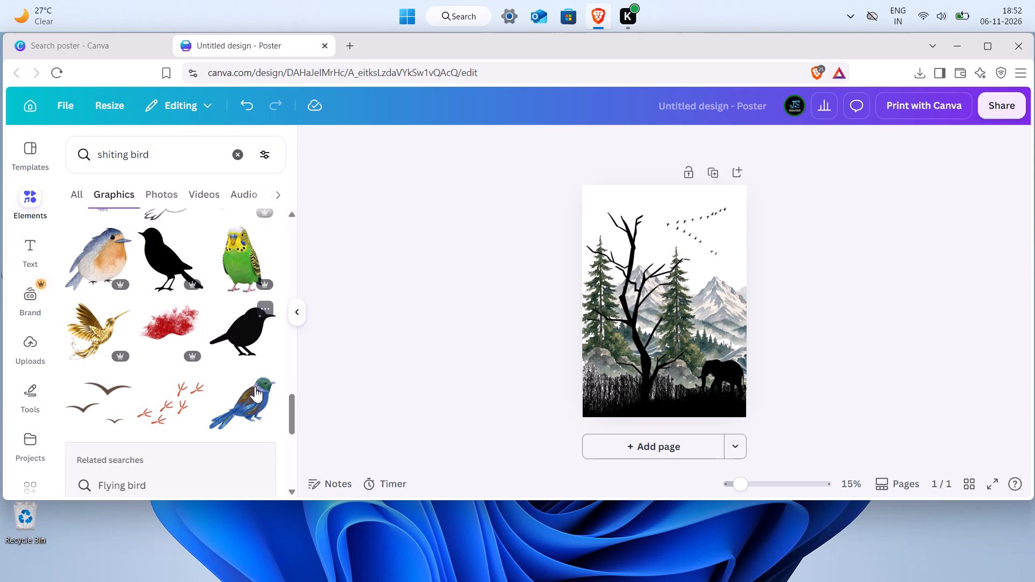
pyautogui.click(253, 316)
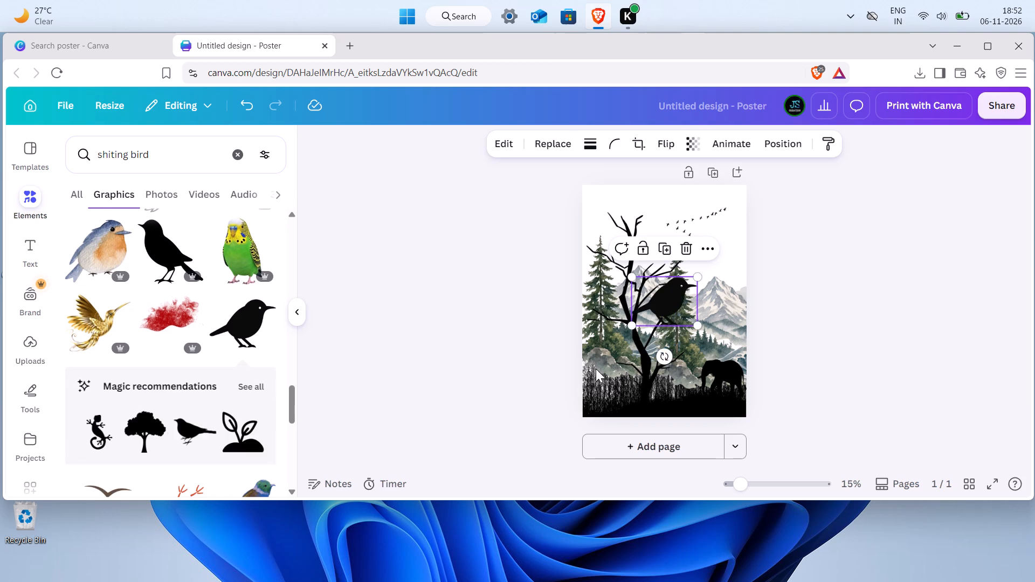
# Shrink the black bird silhouette to a small size suited to the bare tree's branches.
pyautogui.scroll(-2, 147, 341)
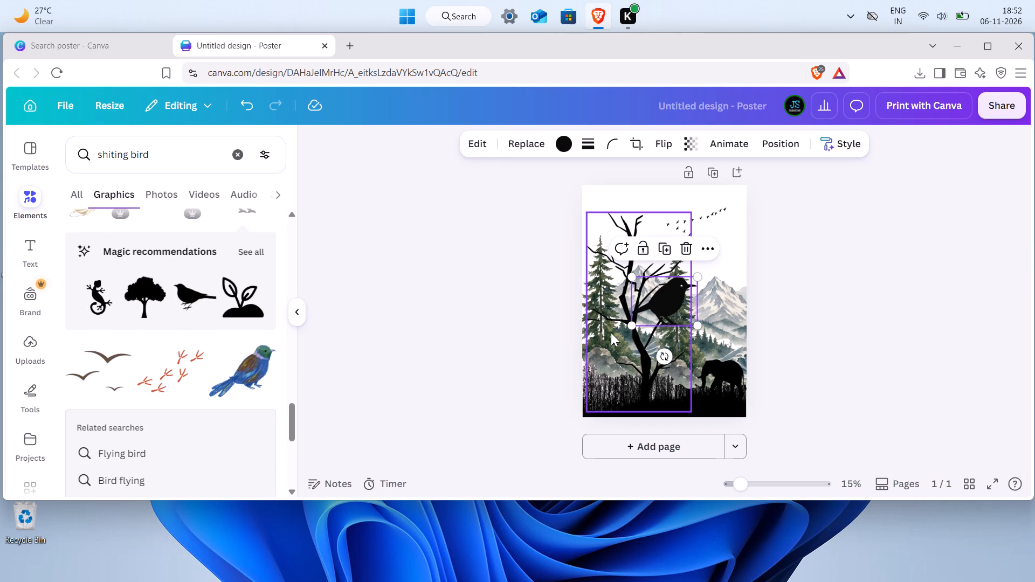
pyautogui.moveTo(631, 325); pyautogui.dragTo(656, 309)
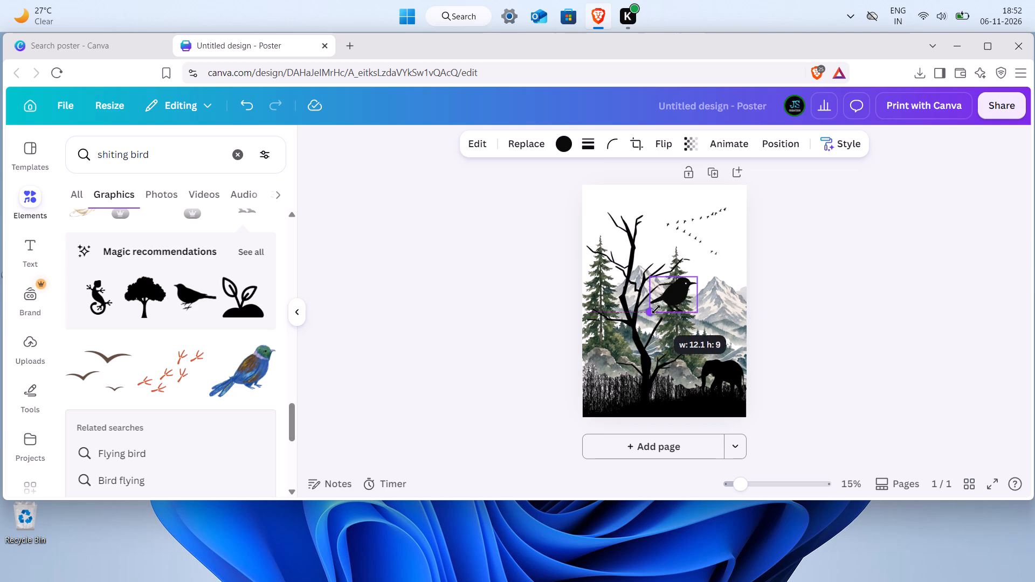
pyautogui.moveTo(656, 309); pyautogui.dragTo(681, 295)
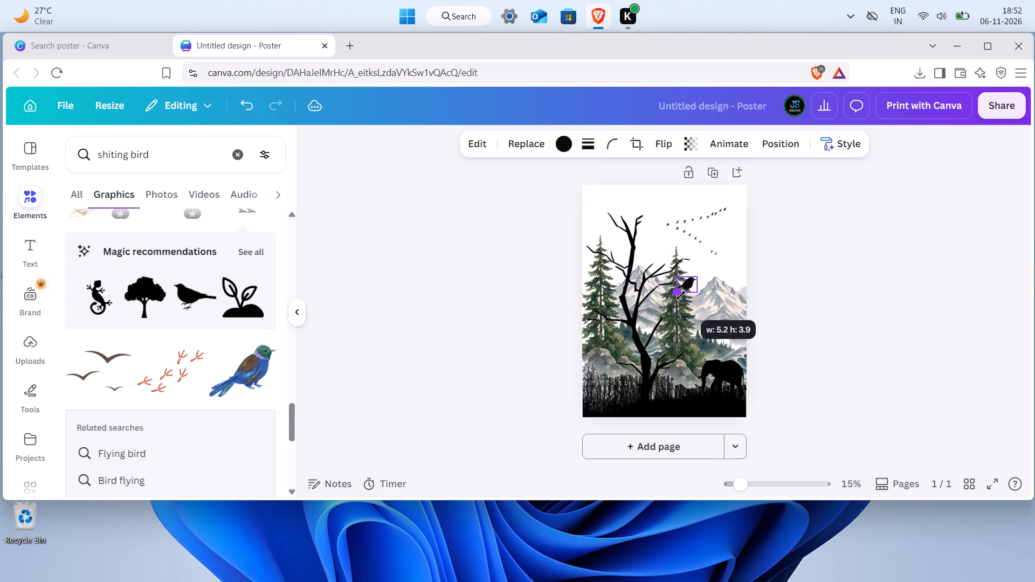
pyautogui.moveTo(681, 295); pyautogui.dragTo(681, 295)
pyautogui.click(493, 295)
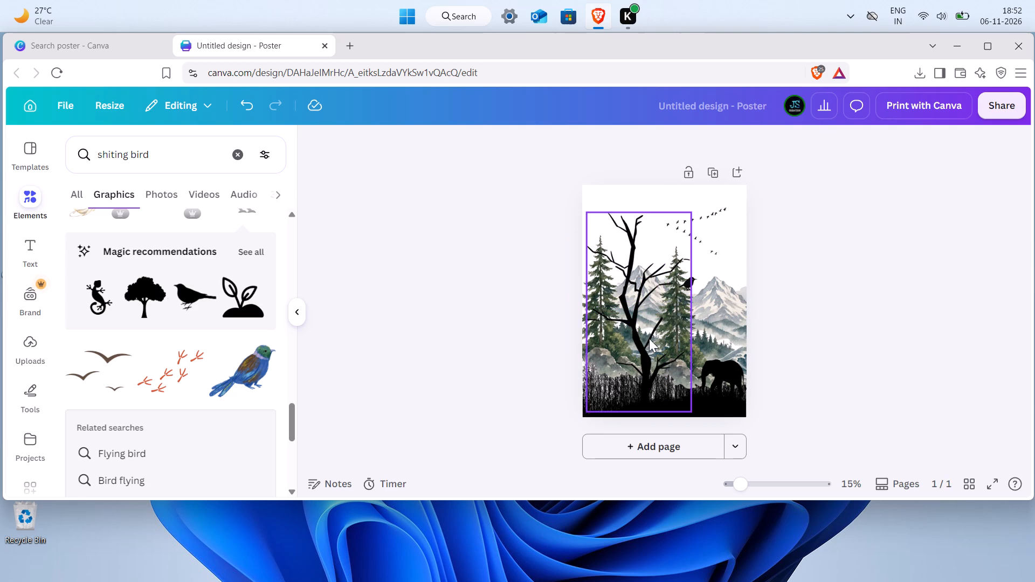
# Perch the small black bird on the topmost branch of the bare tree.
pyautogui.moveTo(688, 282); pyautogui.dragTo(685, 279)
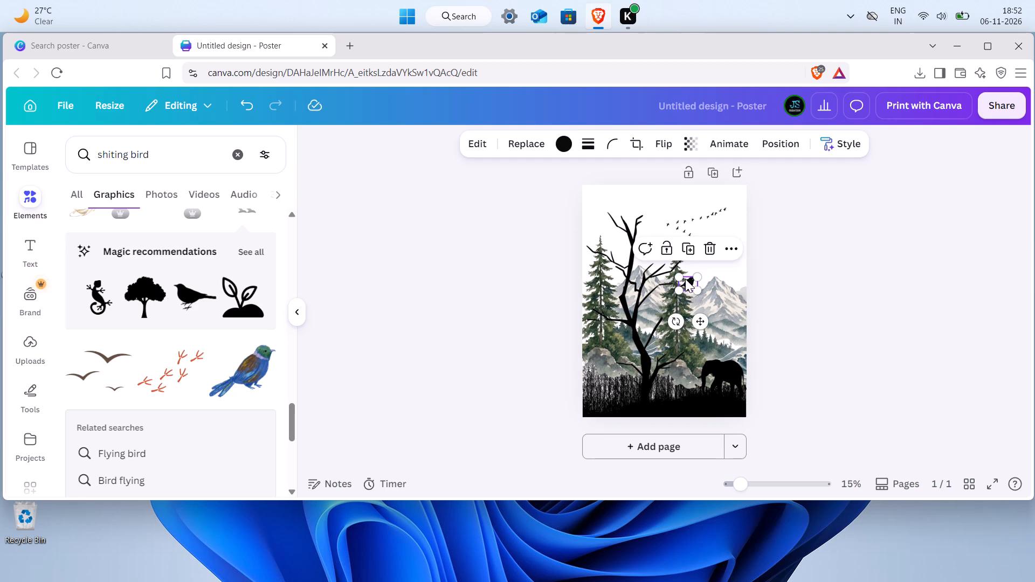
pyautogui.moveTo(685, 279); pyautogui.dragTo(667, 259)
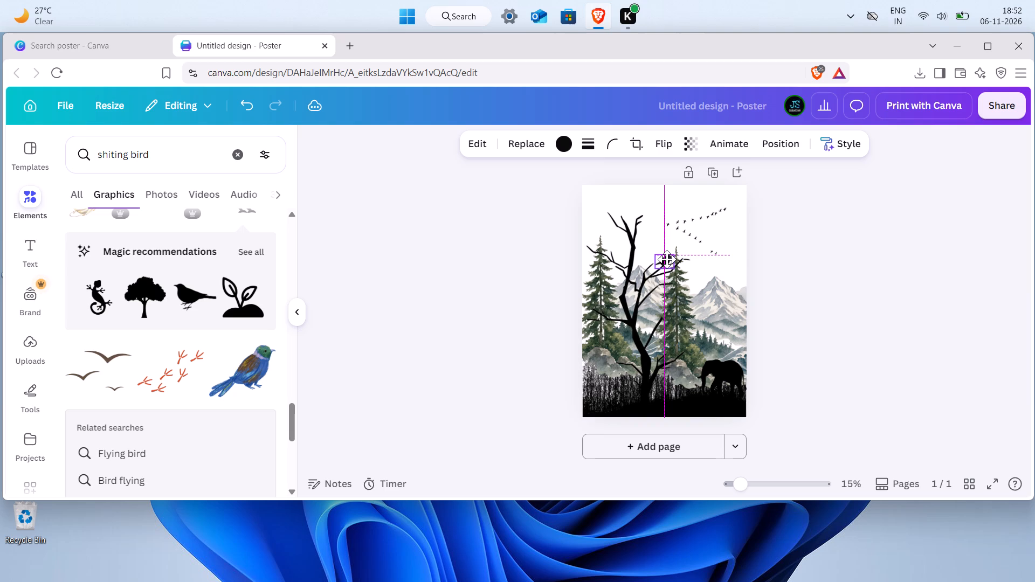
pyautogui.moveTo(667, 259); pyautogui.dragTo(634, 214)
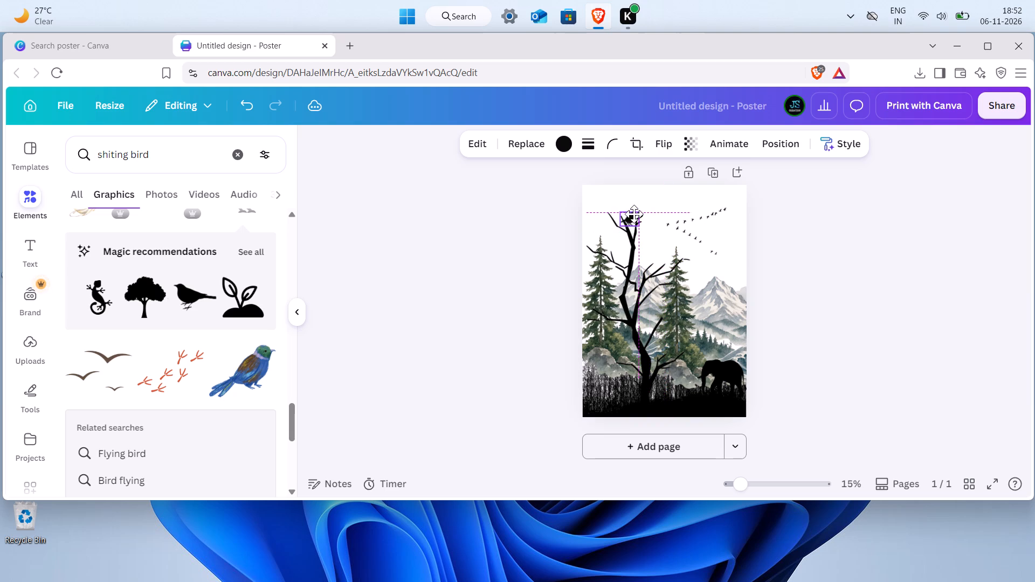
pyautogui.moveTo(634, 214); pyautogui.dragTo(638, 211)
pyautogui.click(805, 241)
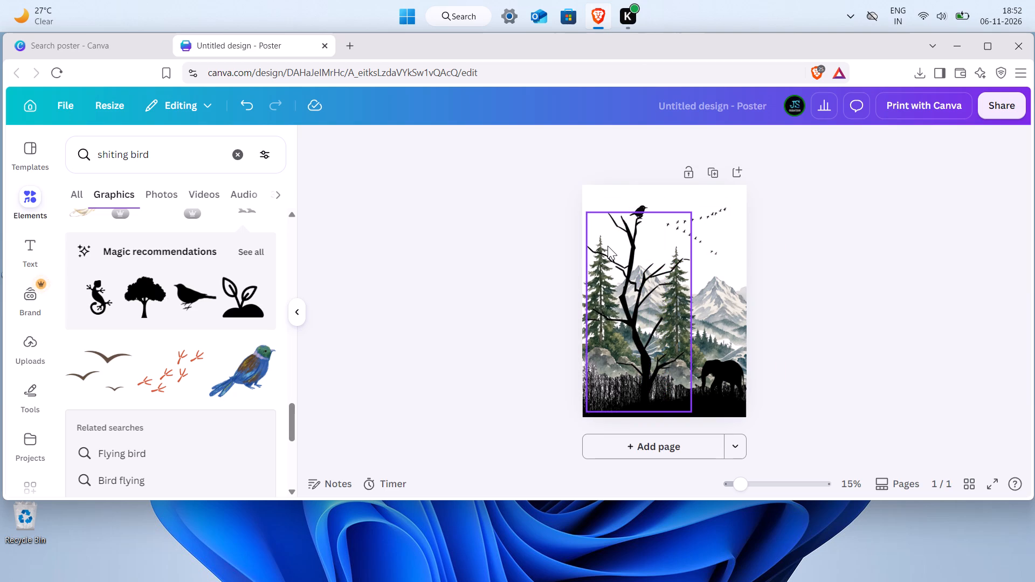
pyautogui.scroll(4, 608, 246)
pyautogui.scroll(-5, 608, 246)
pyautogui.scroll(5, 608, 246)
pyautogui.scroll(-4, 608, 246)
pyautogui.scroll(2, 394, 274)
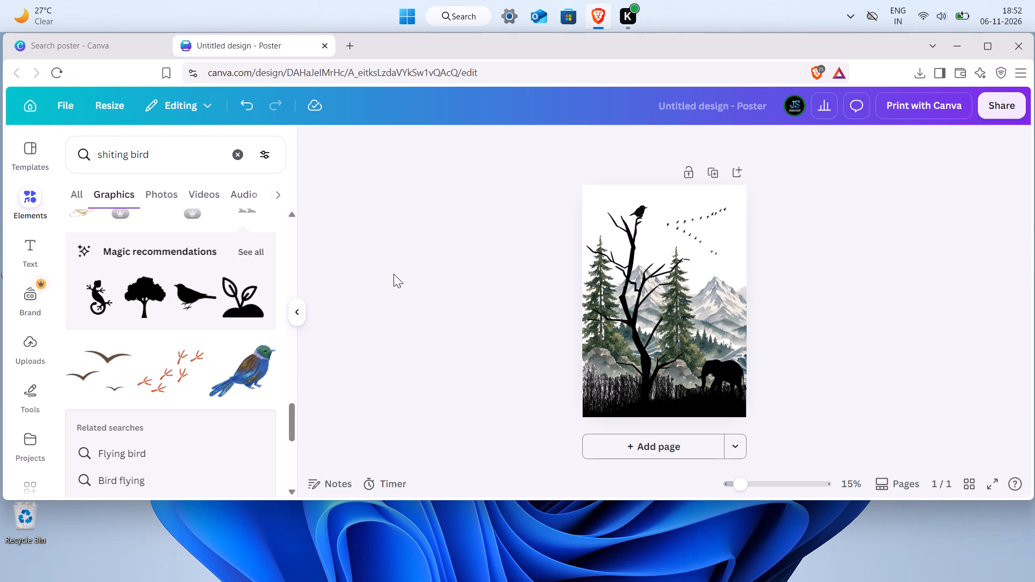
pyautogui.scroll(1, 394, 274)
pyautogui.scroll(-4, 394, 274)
# Move the small black bird from the treetop down to the bare tree's mid-height branch reaching toward the right-hand pine.
pyautogui.moveTo(746, 490); pyautogui.dragTo(747, 490)
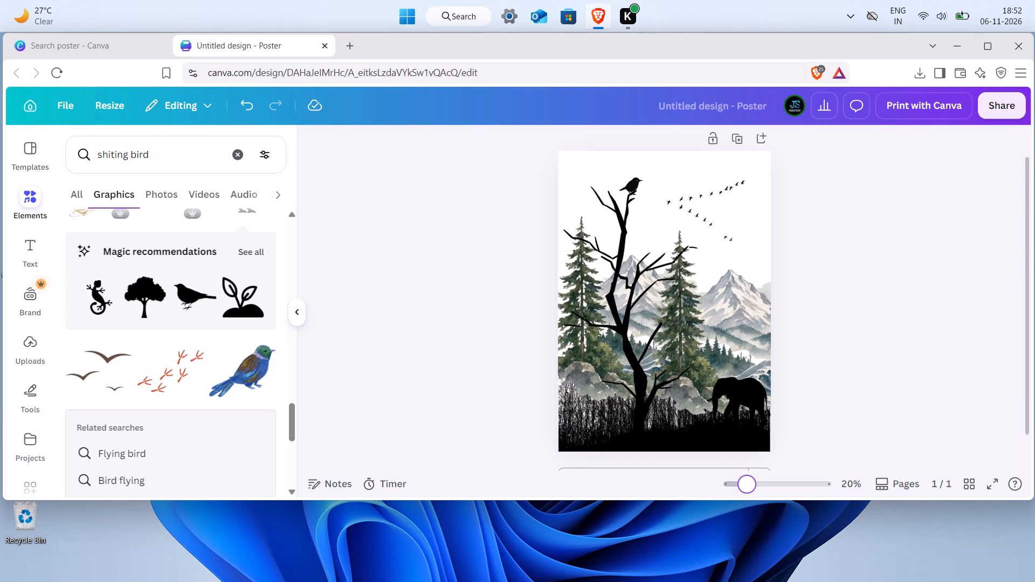
pyautogui.moveTo(747, 490); pyautogui.dragTo(760, 490)
pyautogui.scroll(2, 650, 293)
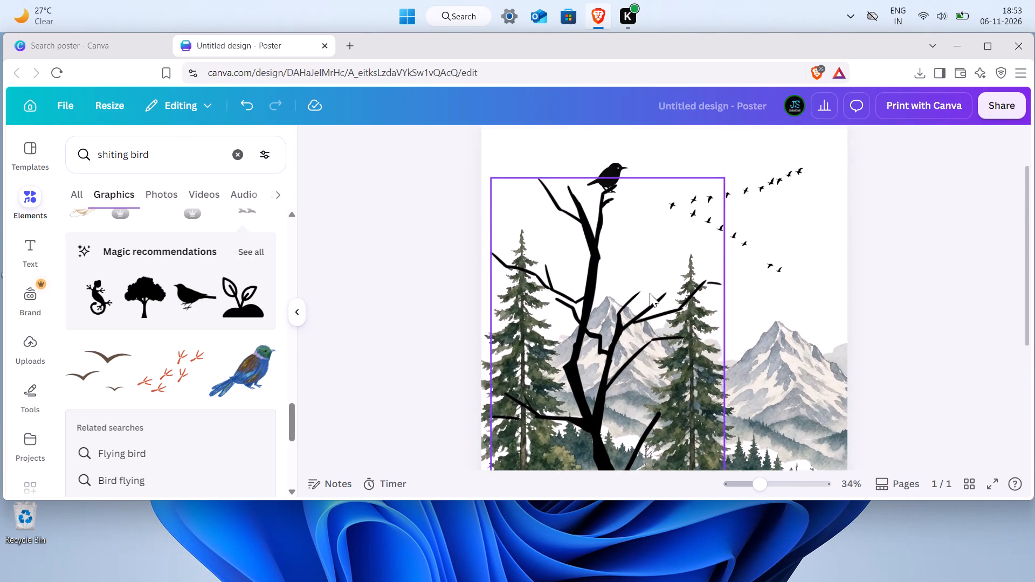
pyautogui.moveTo(607, 235); pyautogui.dragTo(637, 312)
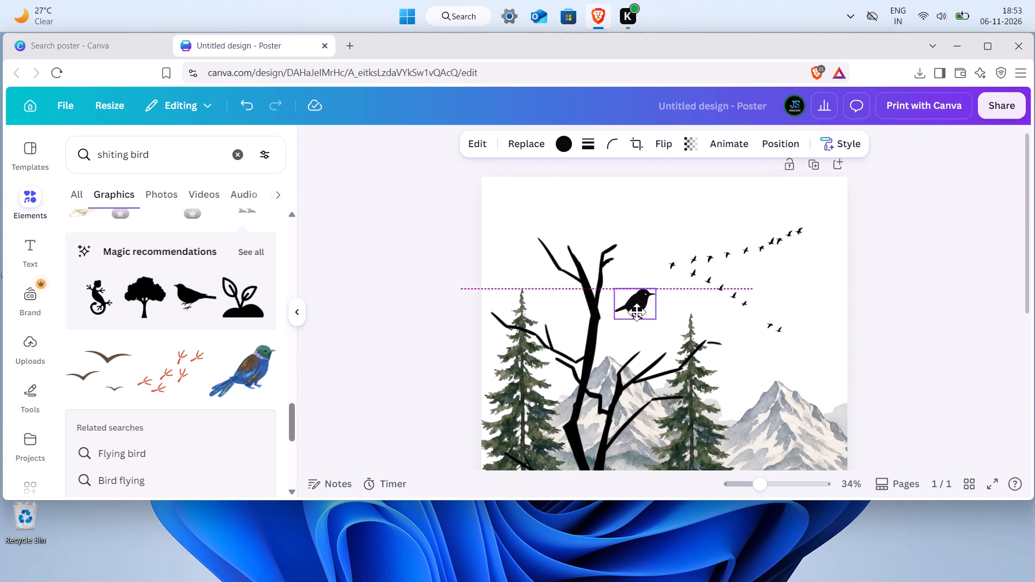
pyautogui.moveTo(637, 312); pyautogui.dragTo(648, 347)
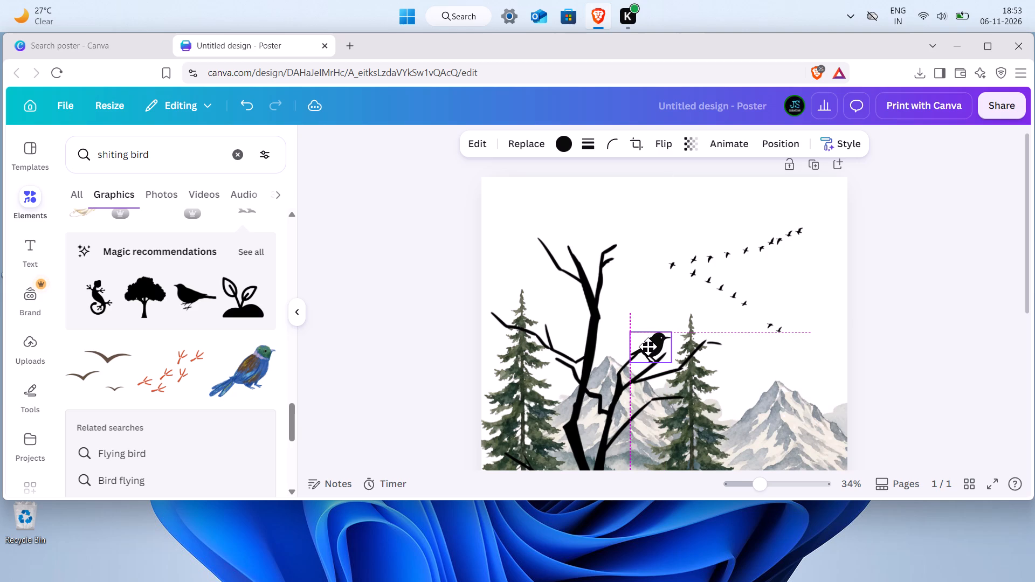
pyautogui.moveTo(648, 347); pyautogui.dragTo(566, 336)
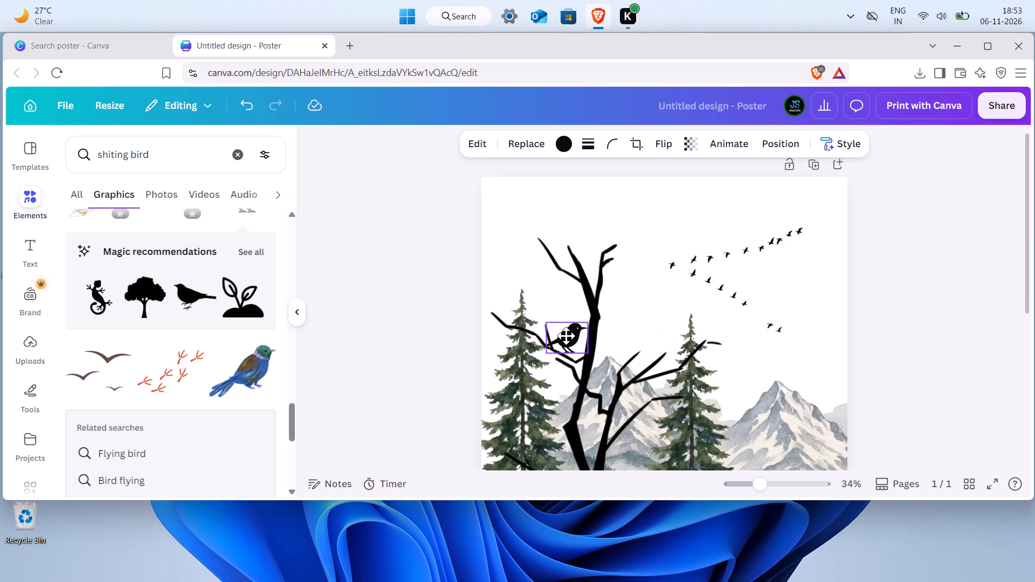
pyautogui.moveTo(566, 336); pyautogui.dragTo(563, 326)
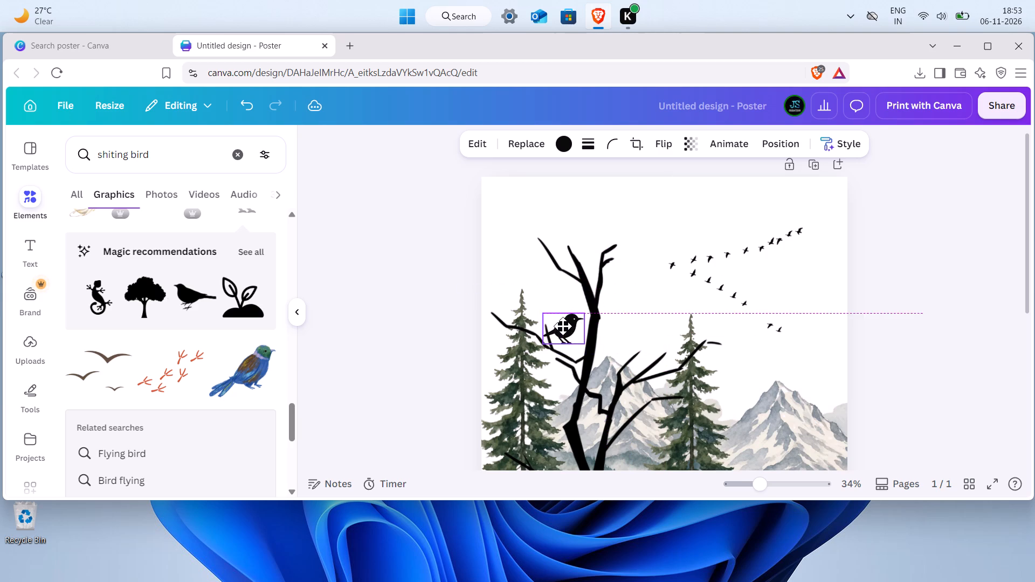
pyautogui.moveTo(563, 326); pyautogui.dragTo(620, 341)
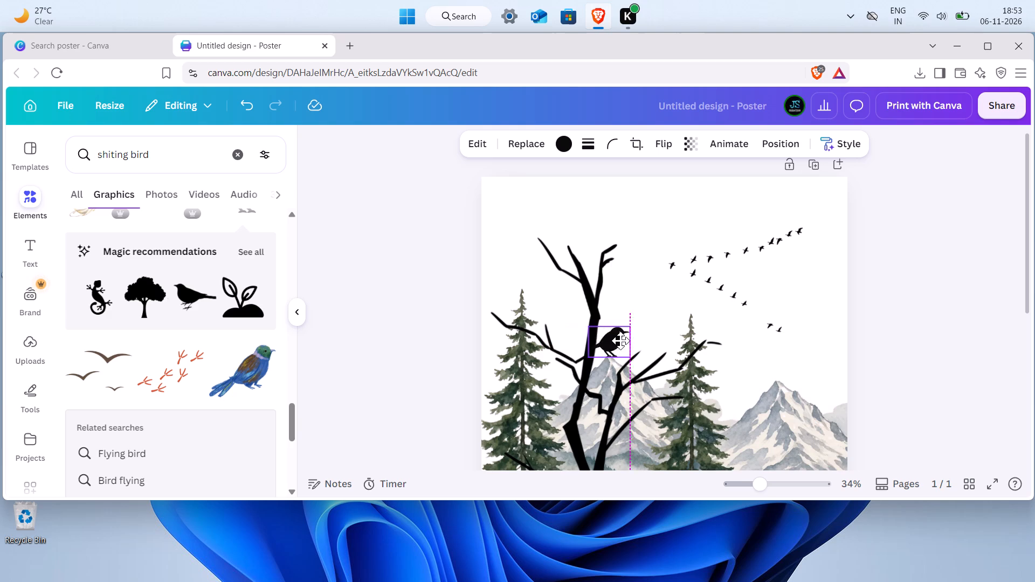
pyautogui.moveTo(620, 341); pyautogui.dragTo(629, 338)
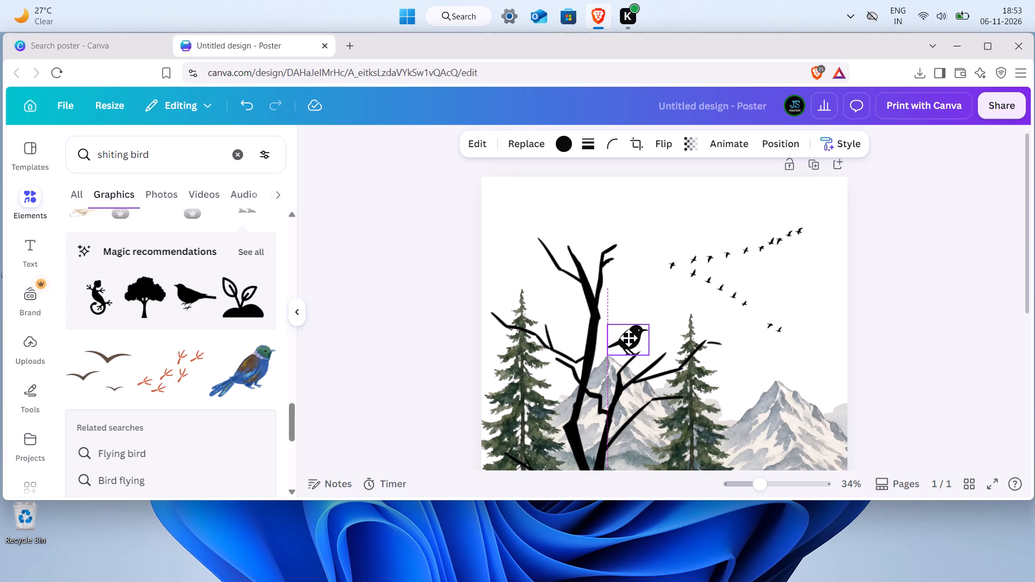
pyautogui.moveTo(629, 338); pyautogui.dragTo(648, 363)
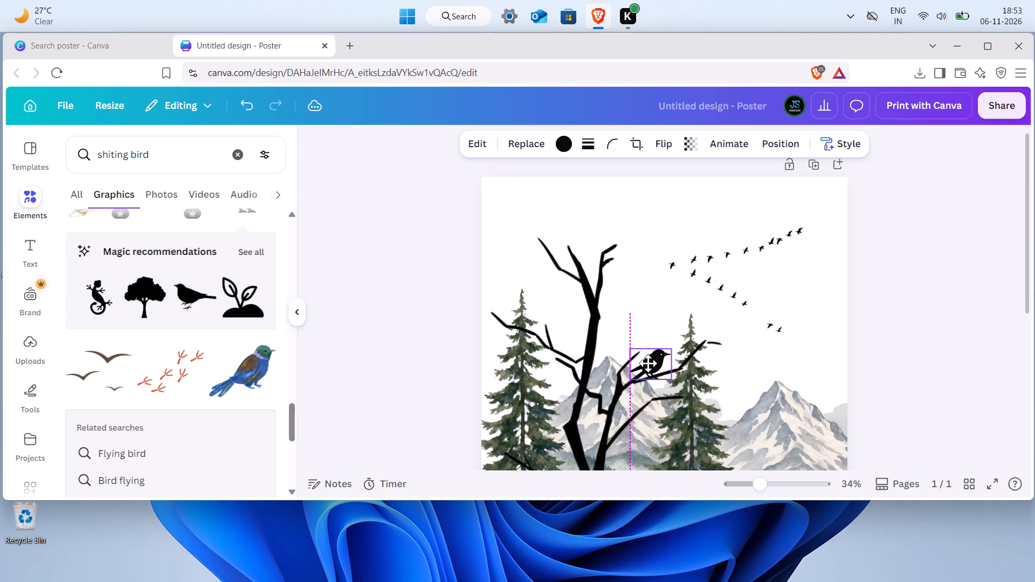
pyautogui.moveTo(648, 363); pyautogui.dragTo(648, 360)
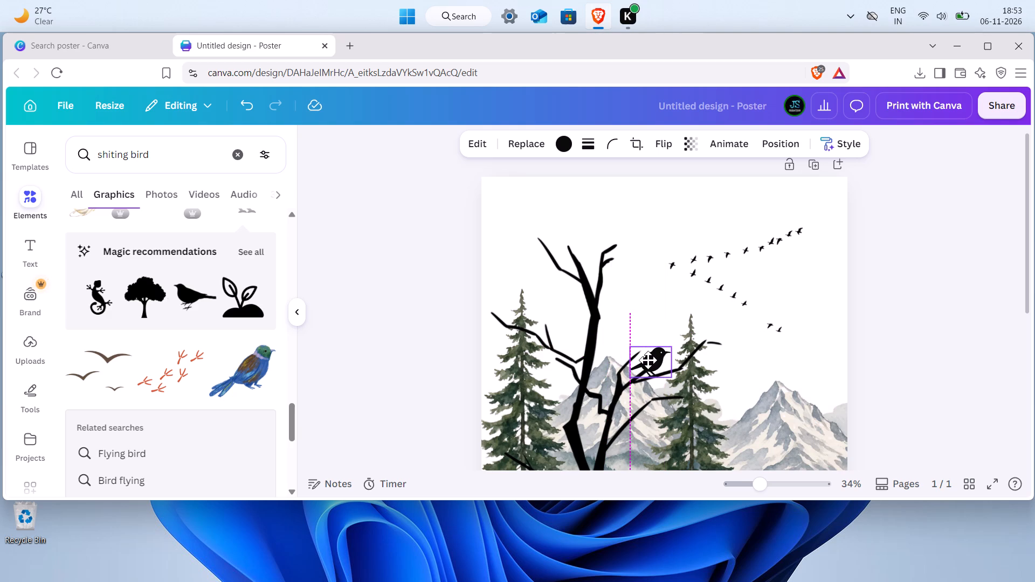
pyautogui.moveTo(648, 360); pyautogui.dragTo(648, 359)
pyautogui.click(648, 283)
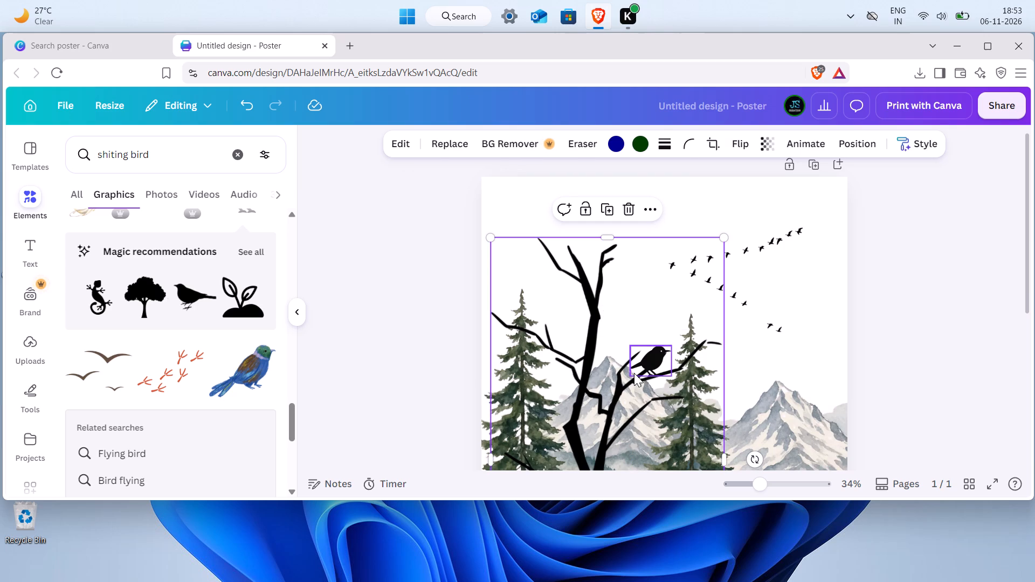
# Shrink the perched black bird further so it better suits the thin branches.
pyautogui.moveTo(762, 487); pyautogui.dragTo(770, 488)
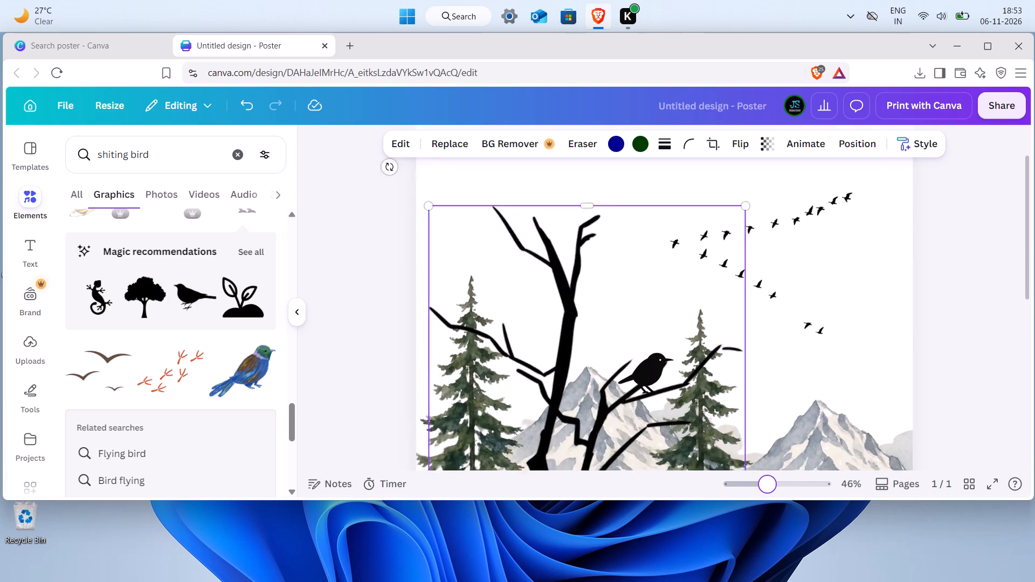
pyautogui.moveTo(770, 488); pyautogui.dragTo(770, 490)
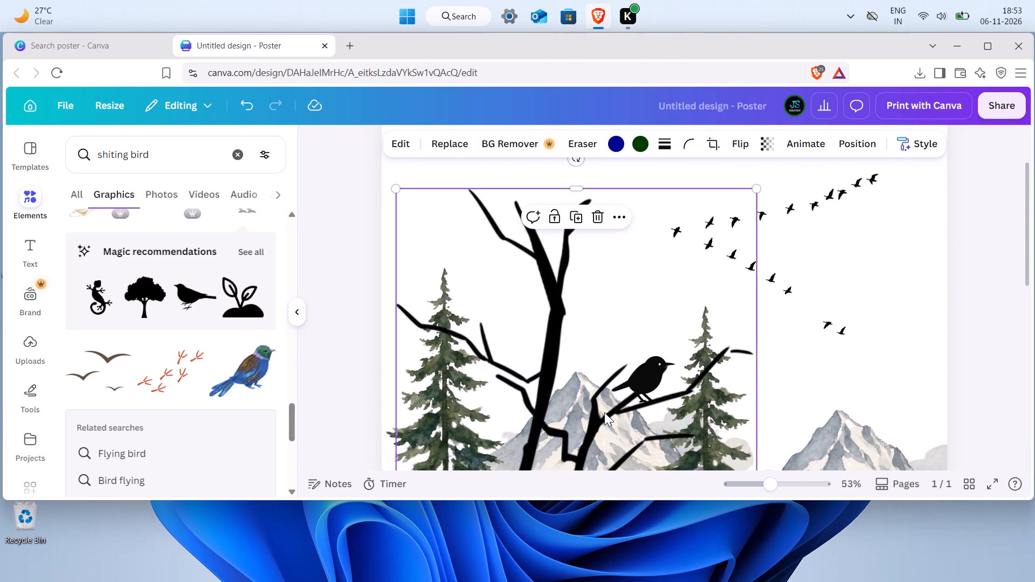
pyautogui.click(641, 377)
pyautogui.moveTo(613, 403); pyautogui.dragTo(621, 401)
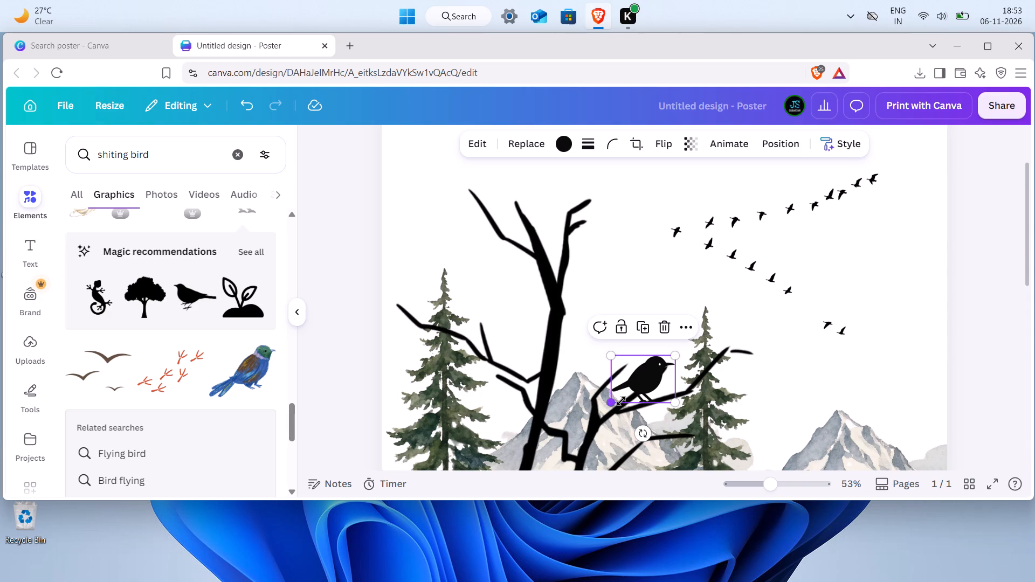
pyautogui.moveTo(621, 401); pyautogui.dragTo(639, 398)
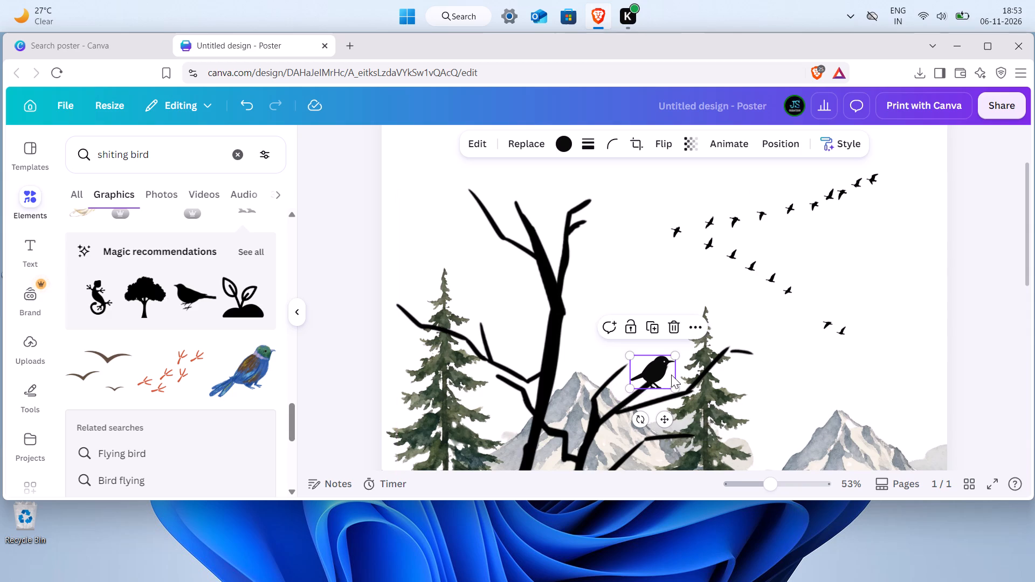
# Reposition the bird above the neighbouring short twig and rotate it to about -11°.
pyautogui.moveTo(660, 369); pyautogui.dragTo(661, 356)
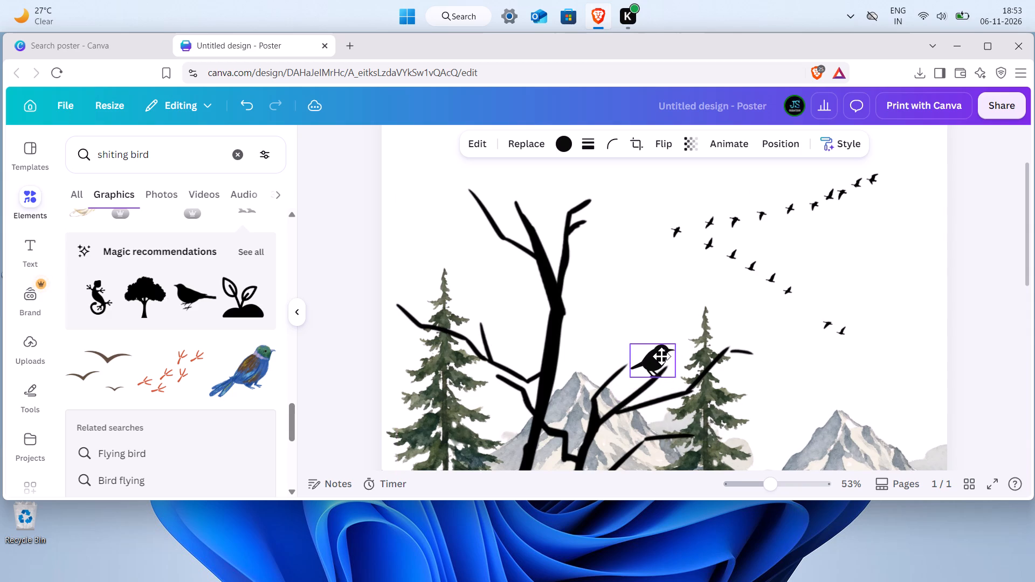
pyautogui.moveTo(661, 356); pyautogui.dragTo(625, 351)
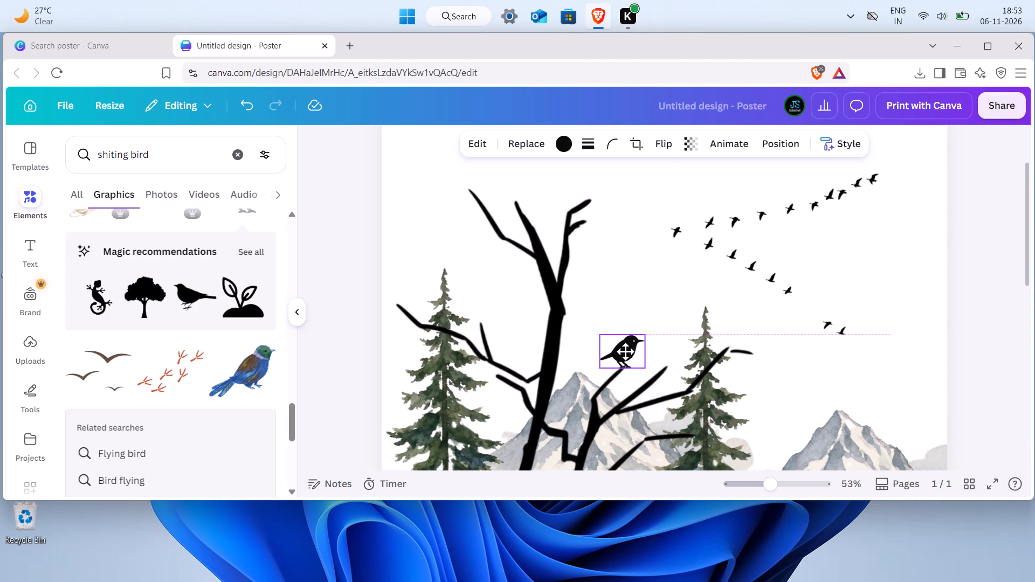
pyautogui.moveTo(625, 351); pyautogui.dragTo(623, 359)
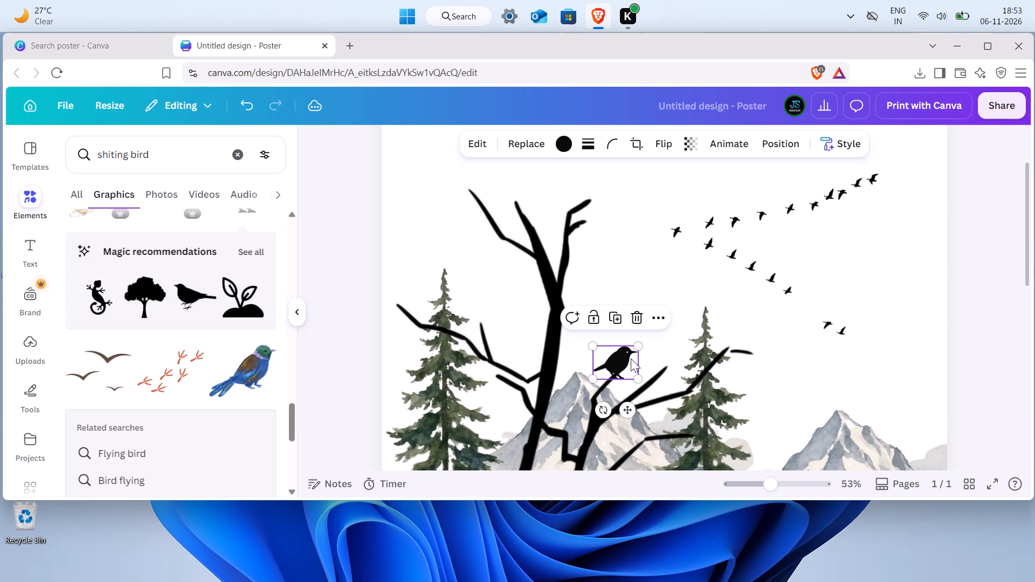
pyautogui.click(628, 411)
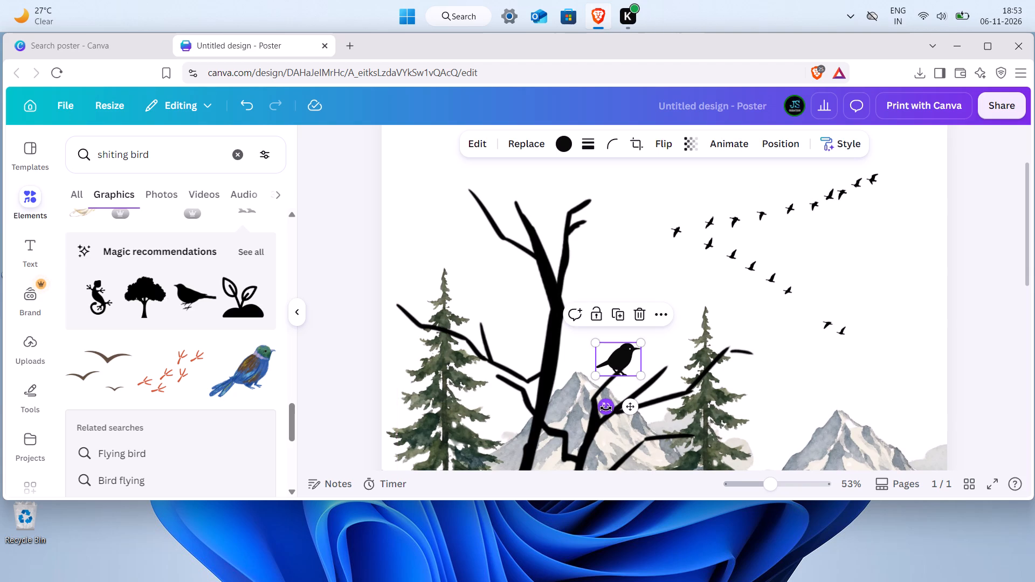
pyautogui.moveTo(606, 408); pyautogui.dragTo(615, 408)
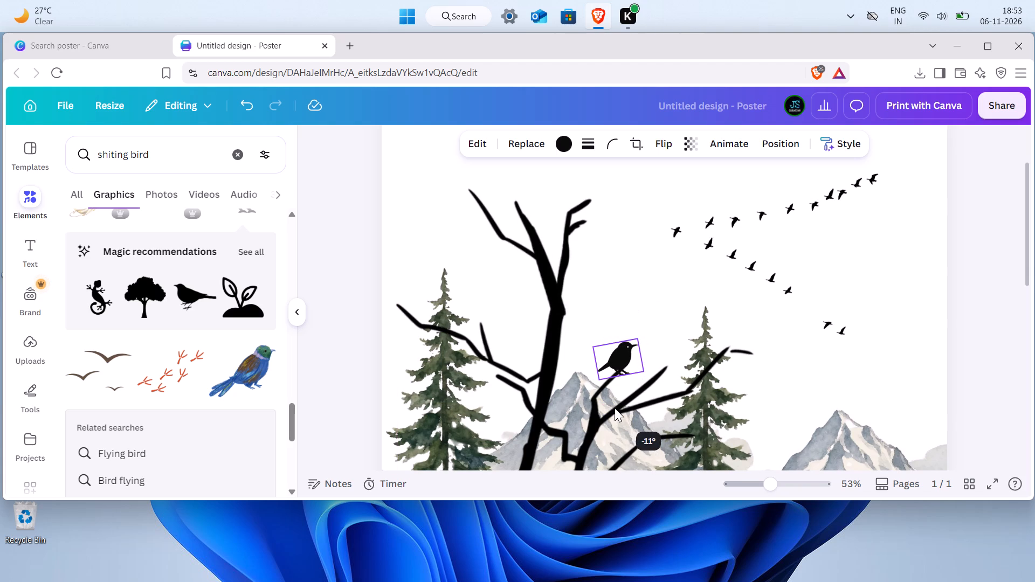
pyautogui.moveTo(615, 408); pyautogui.dragTo(615, 406)
# Perch the tilted bird near the tip of the middle twig before the right-hand pine, making it slightly smaller.
pyautogui.moveTo(622, 357); pyautogui.dragTo(633, 366)
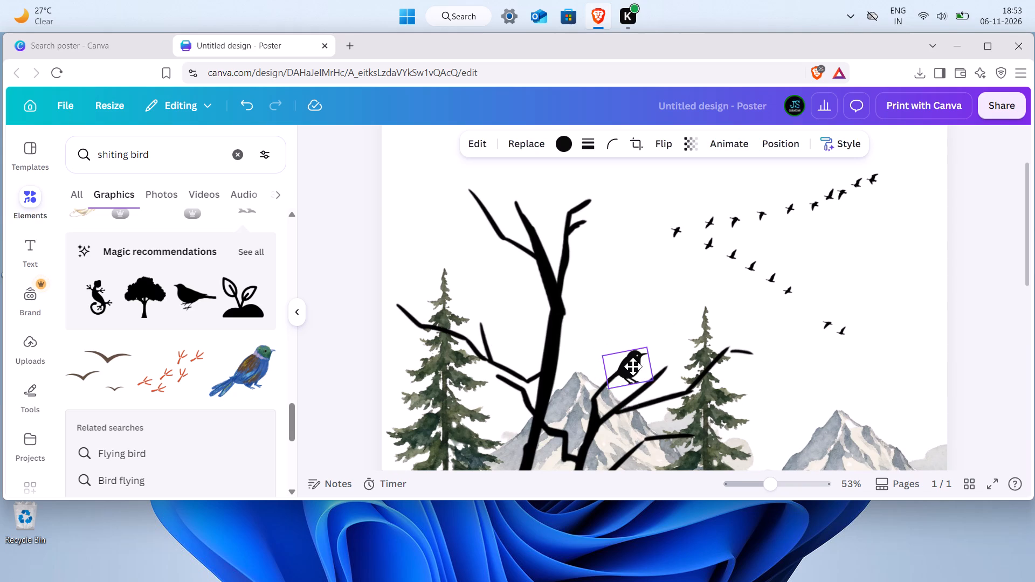
pyautogui.moveTo(633, 366); pyautogui.dragTo(647, 364)
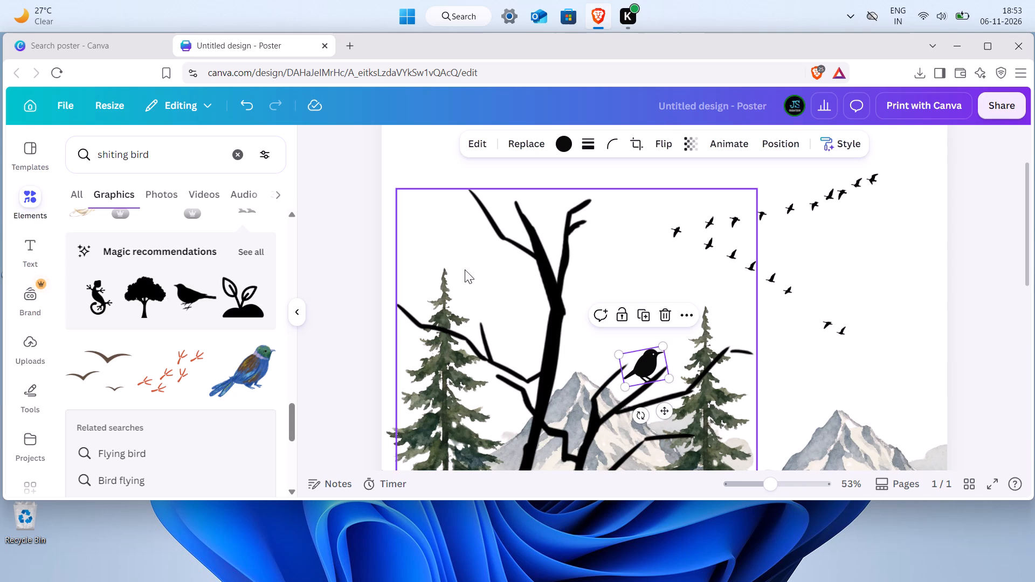
pyautogui.moveTo(624, 386); pyautogui.dragTo(625, 385)
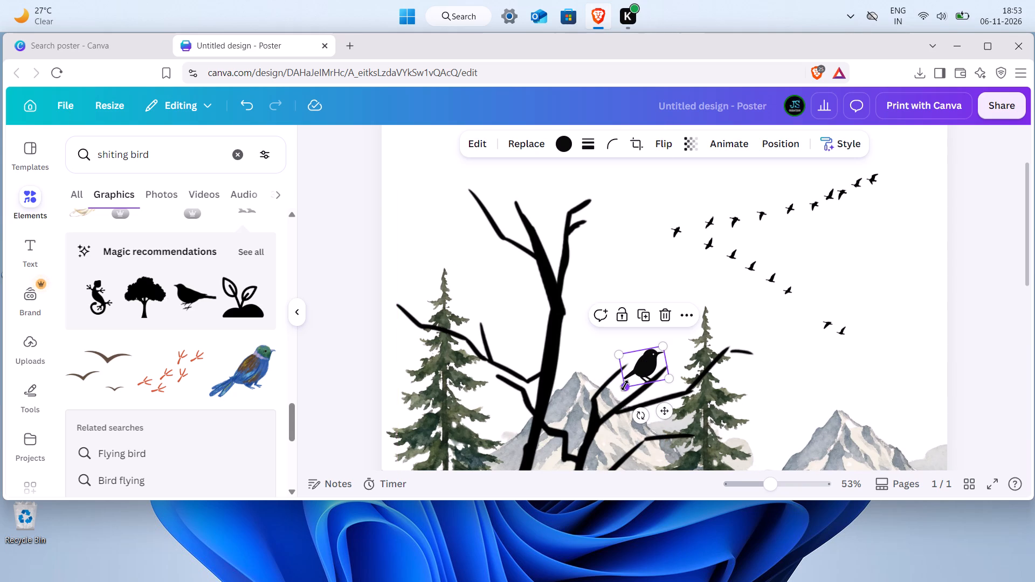
pyautogui.moveTo(625, 385); pyautogui.dragTo(630, 380)
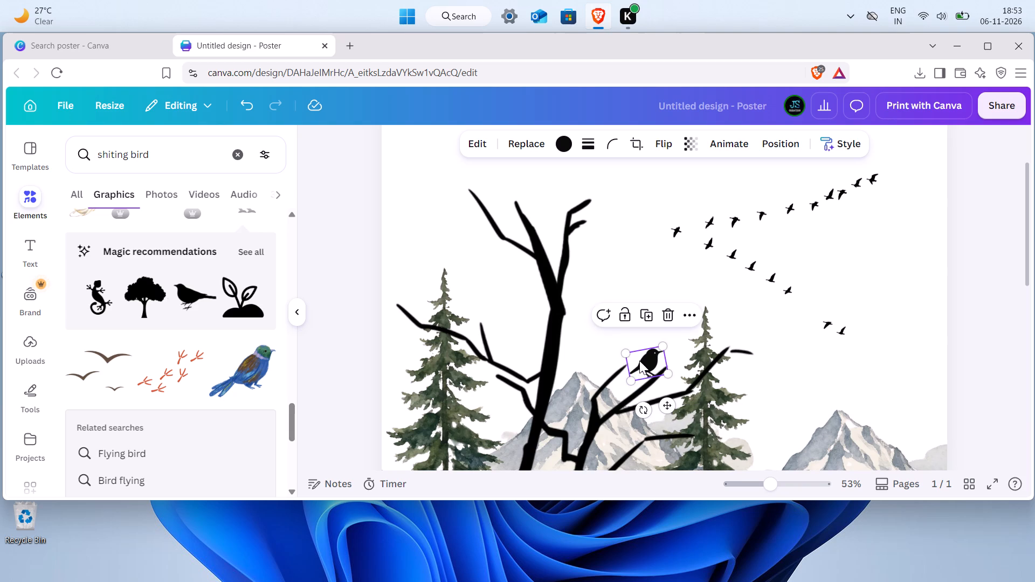
pyautogui.click(639, 361)
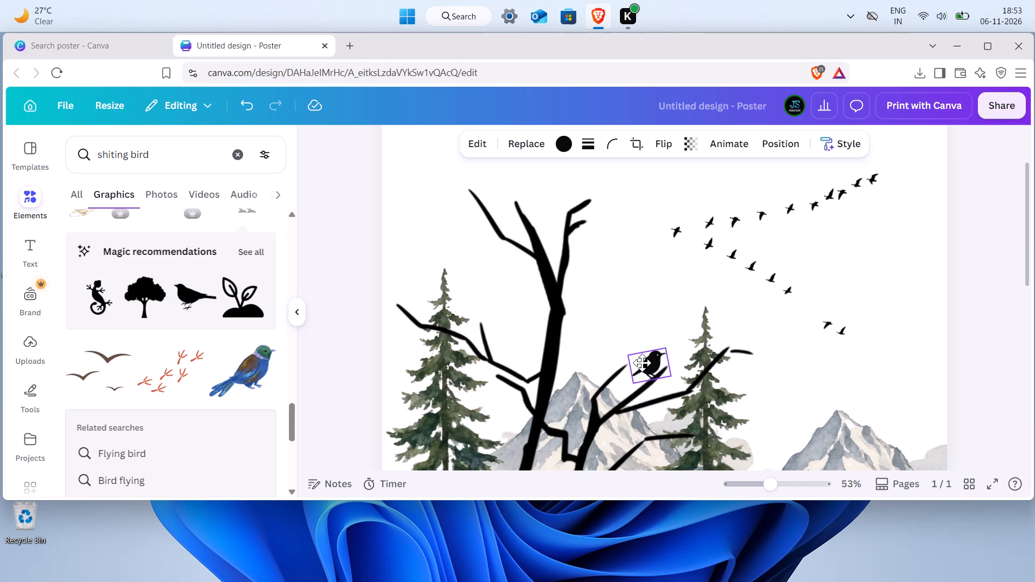
pyautogui.click(366, 293)
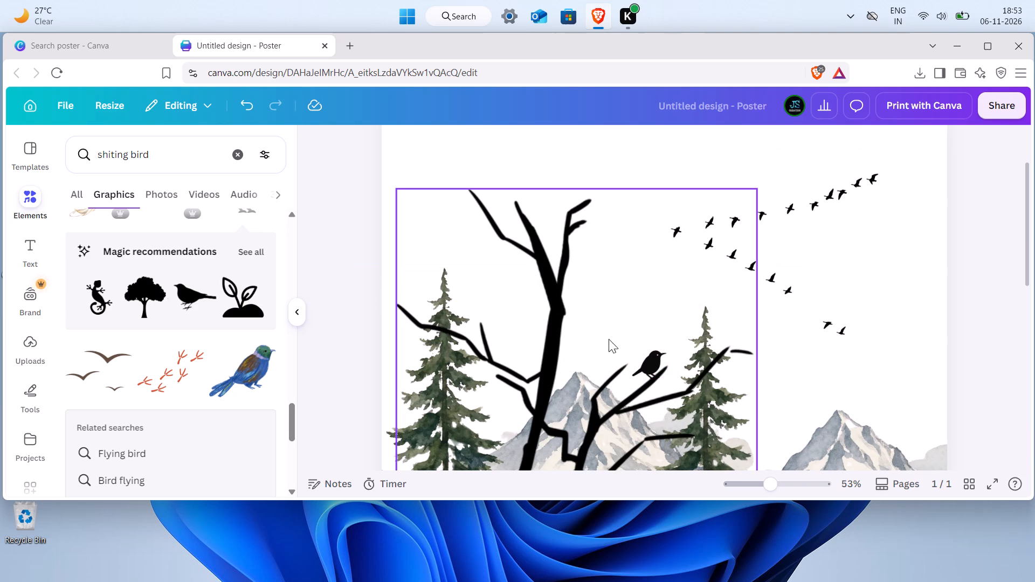
# Replace the bird search with "sun set" and choose the suggested search "sun set background".
pyautogui.scroll(-7, 625, 332)
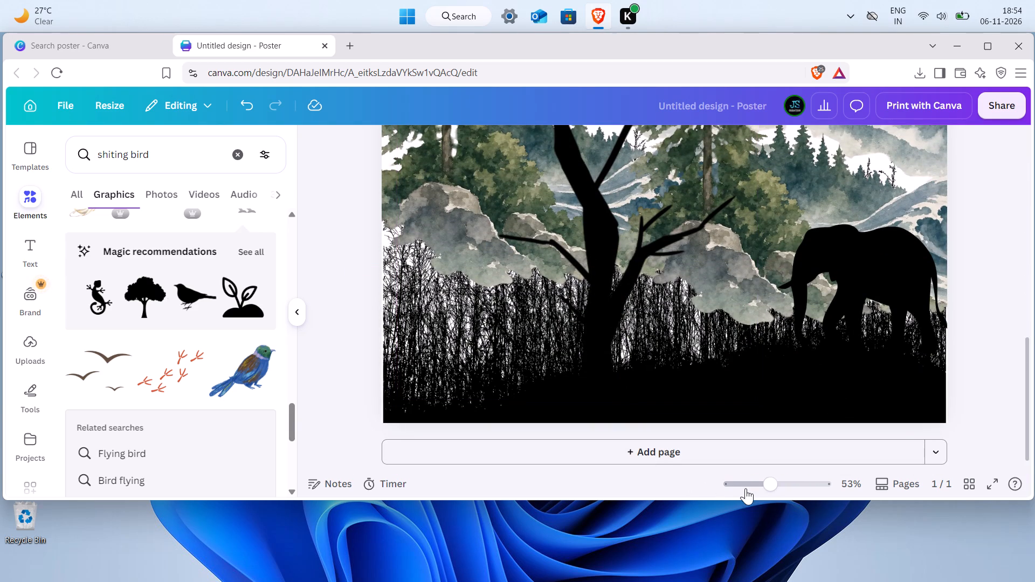
pyautogui.moveTo(771, 483); pyautogui.dragTo(749, 482)
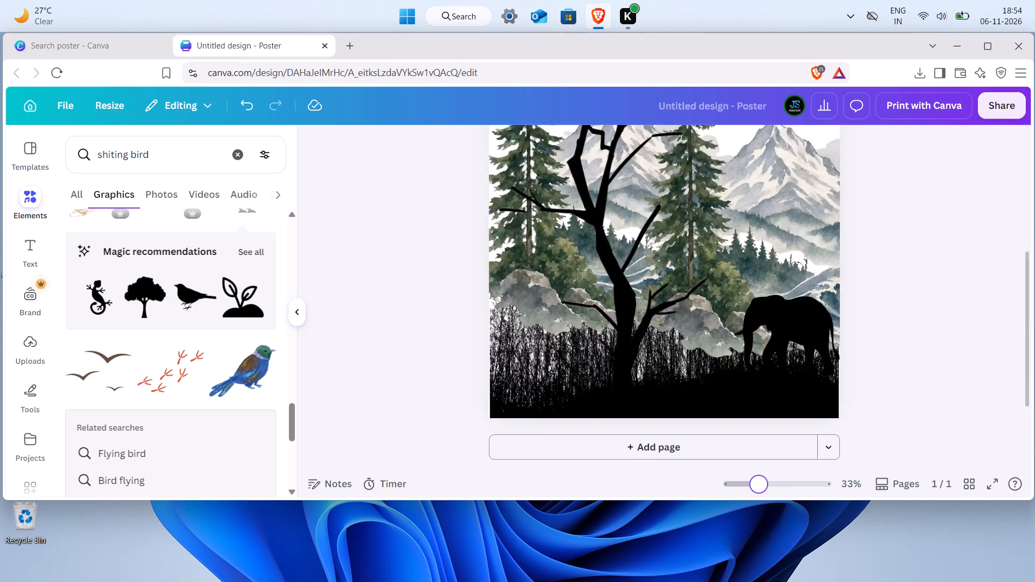
pyautogui.moveTo(749, 482); pyautogui.dragTo(751, 482)
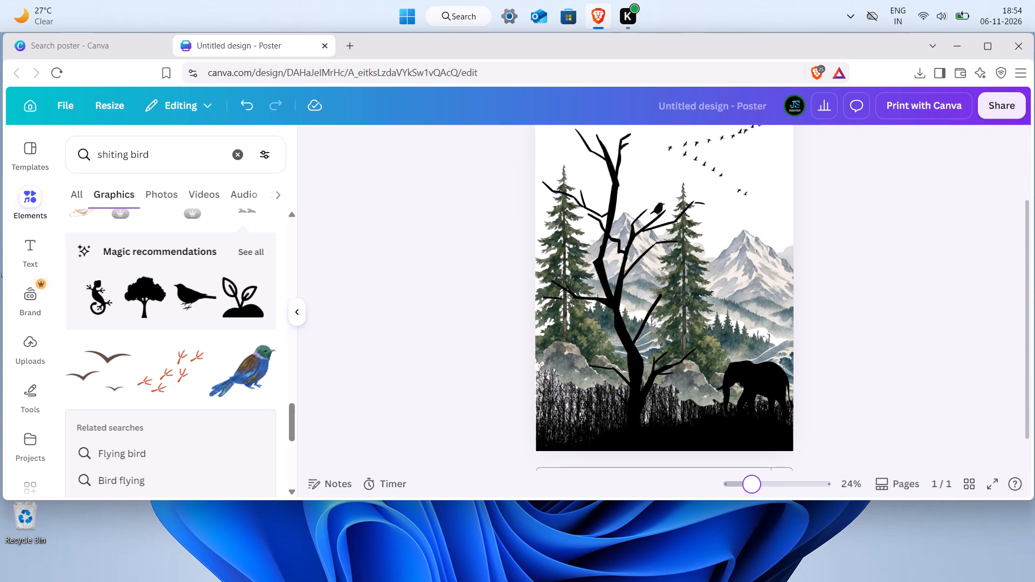
pyautogui.moveTo(751, 482); pyautogui.dragTo(747, 482)
pyautogui.click(851, 335)
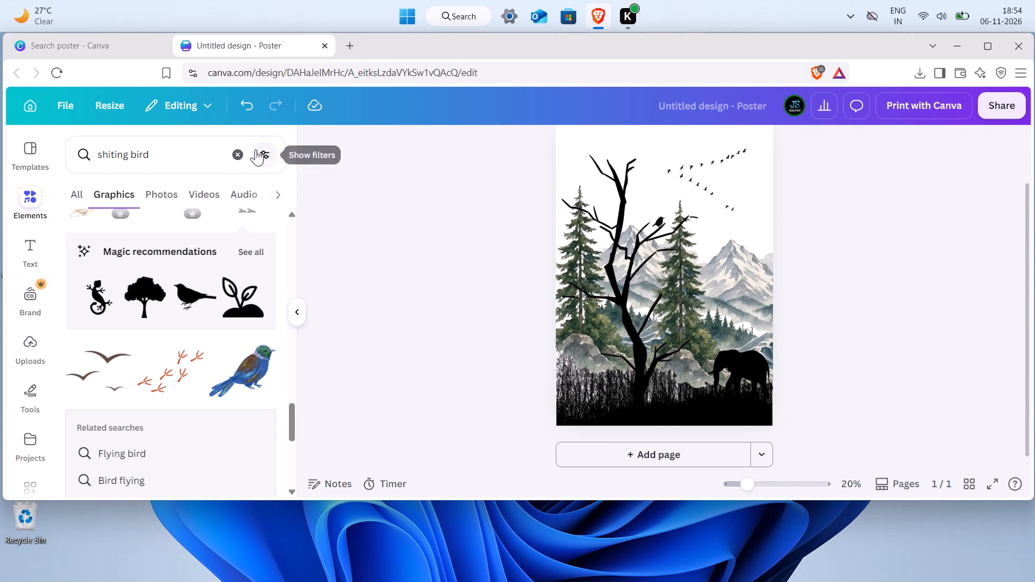
pyautogui.click(243, 154)
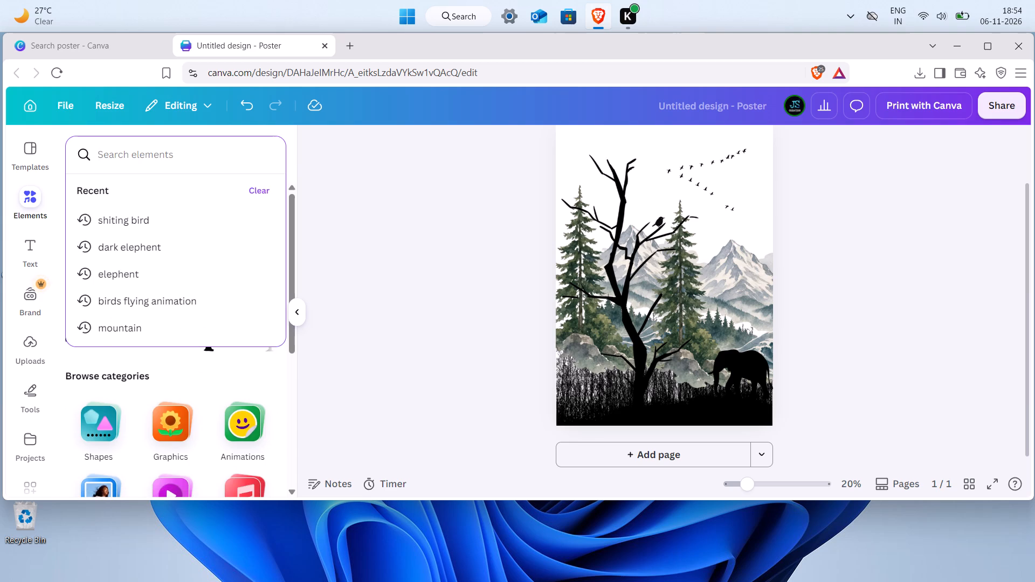
pyautogui.click(130, 158)
pyautogui.write('sun')
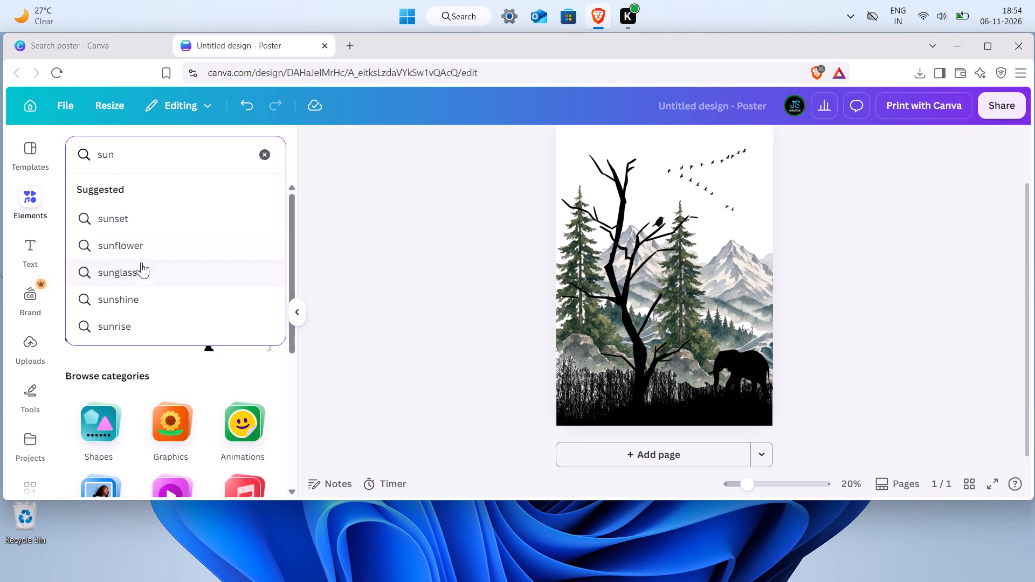
pyautogui.press('space')
pyautogui.write('se')
pyautogui.press('t')
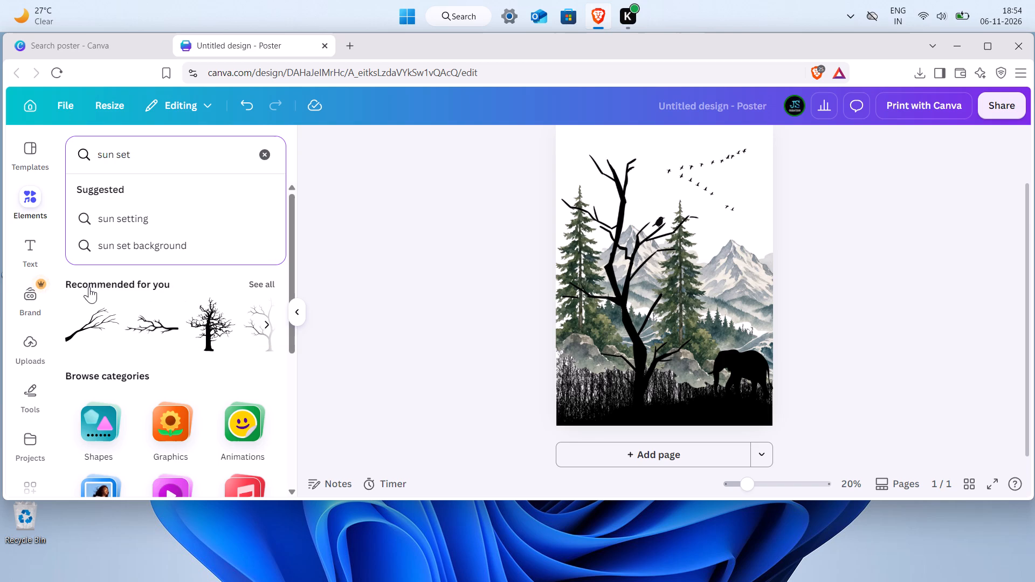
pyautogui.click(128, 246)
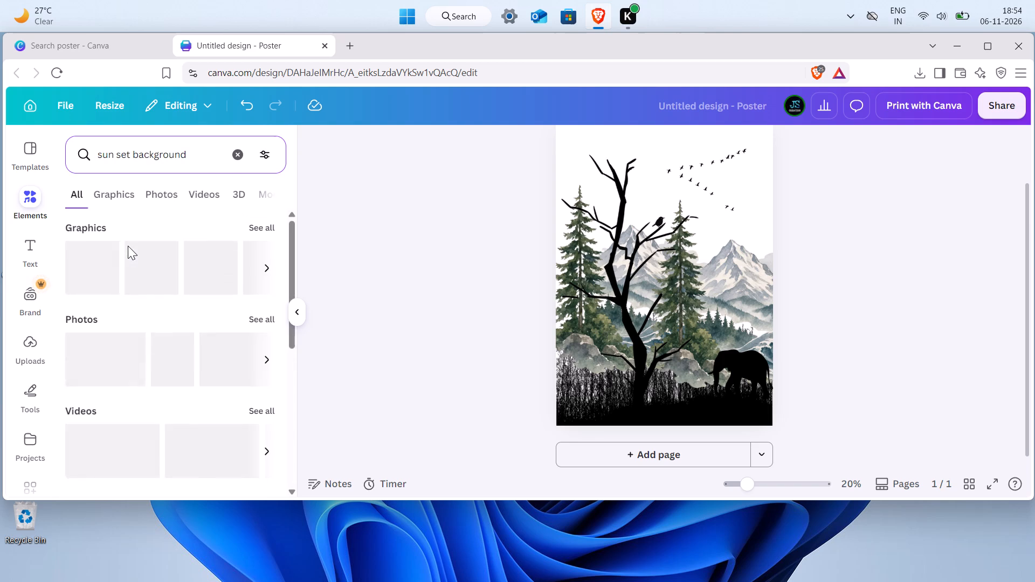
# Look through the "sun set background" results, in graphics and across all element types, for a suitable sunset backdrop.
pyautogui.scroll(-2, 142, 261)
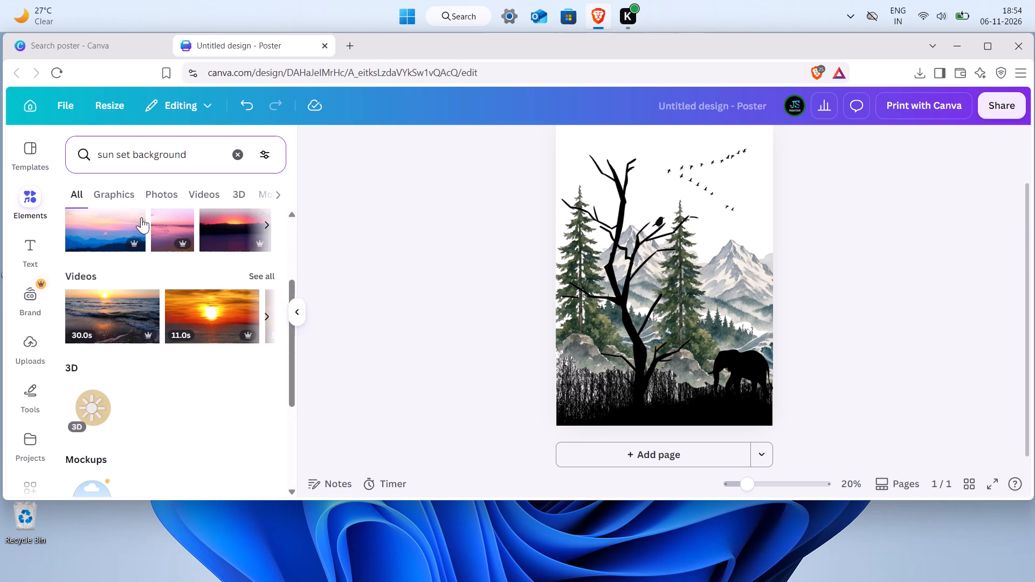
pyautogui.click(97, 190)
pyautogui.scroll(-7, 161, 272)
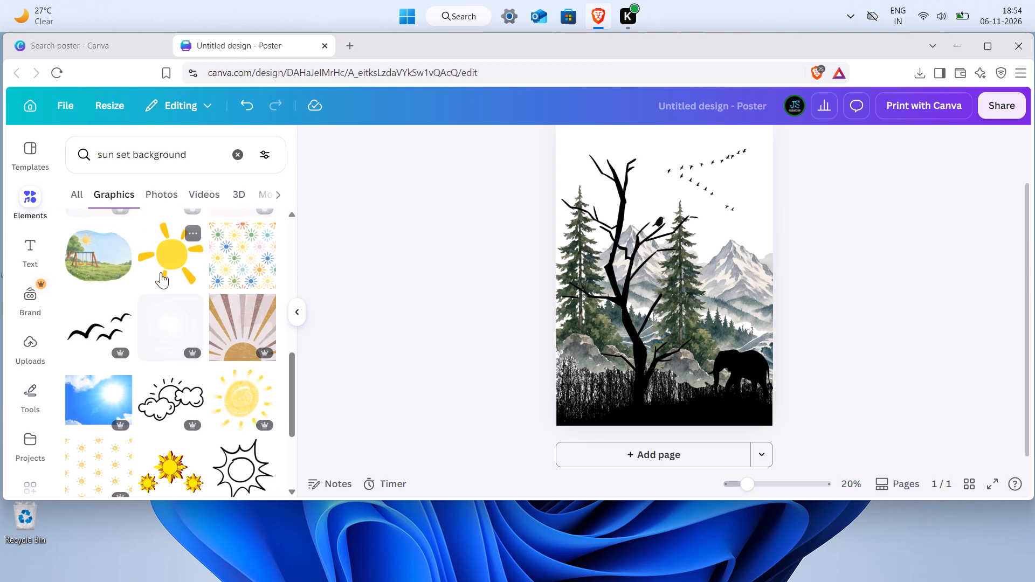
pyautogui.scroll(-2, 161, 272)
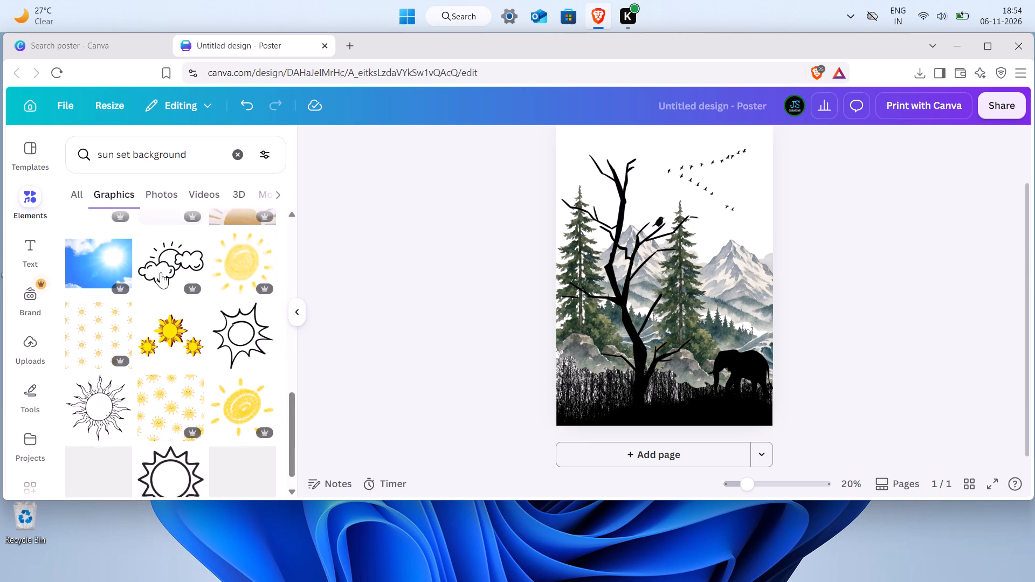
pyautogui.scroll(-3, 161, 272)
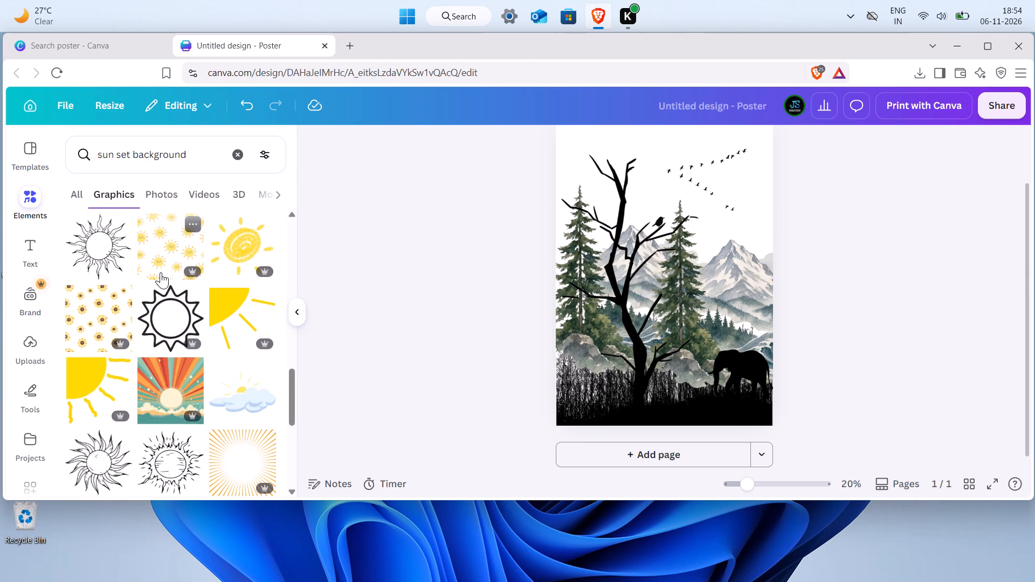
pyautogui.scroll(-2, 161, 272)
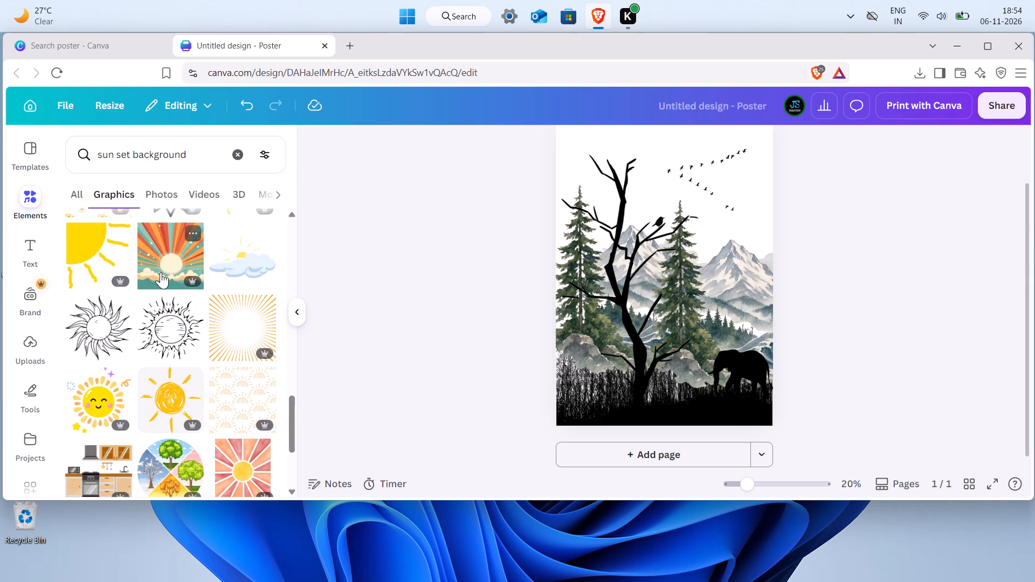
pyautogui.scroll(-2, 161, 272)
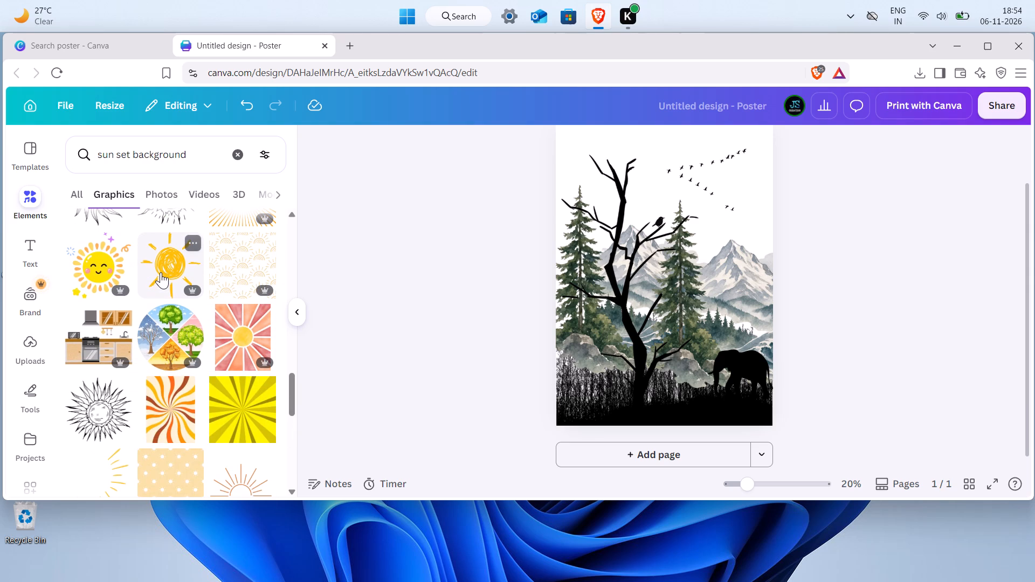
pyautogui.scroll(-3, 161, 272)
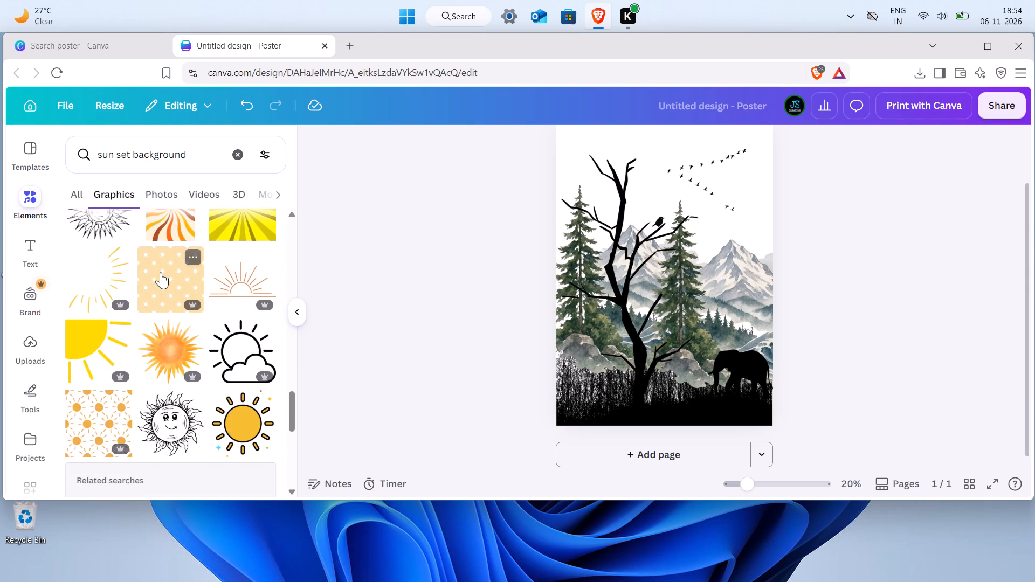
pyautogui.scroll(-7, 161, 272)
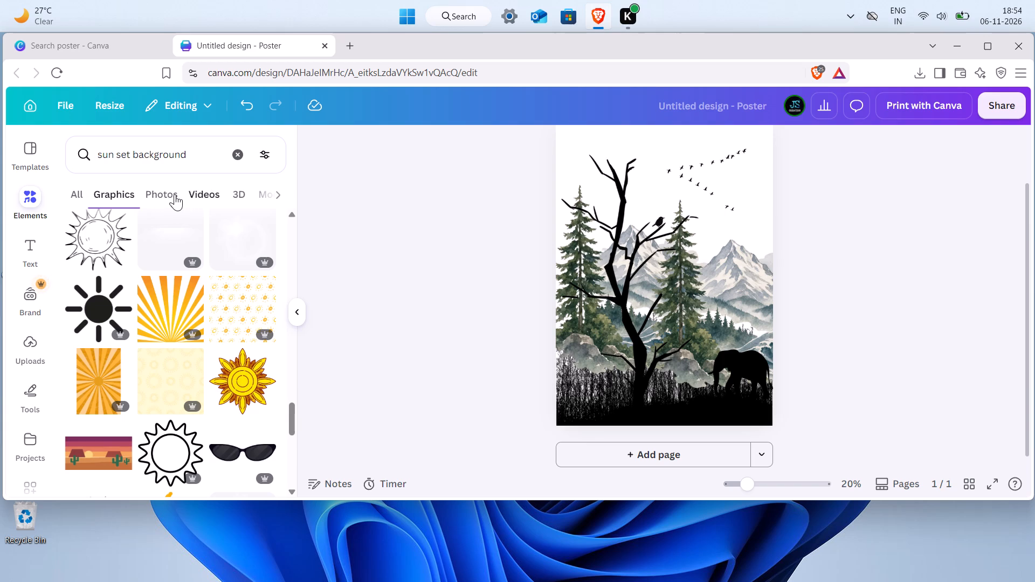
pyautogui.click(67, 187)
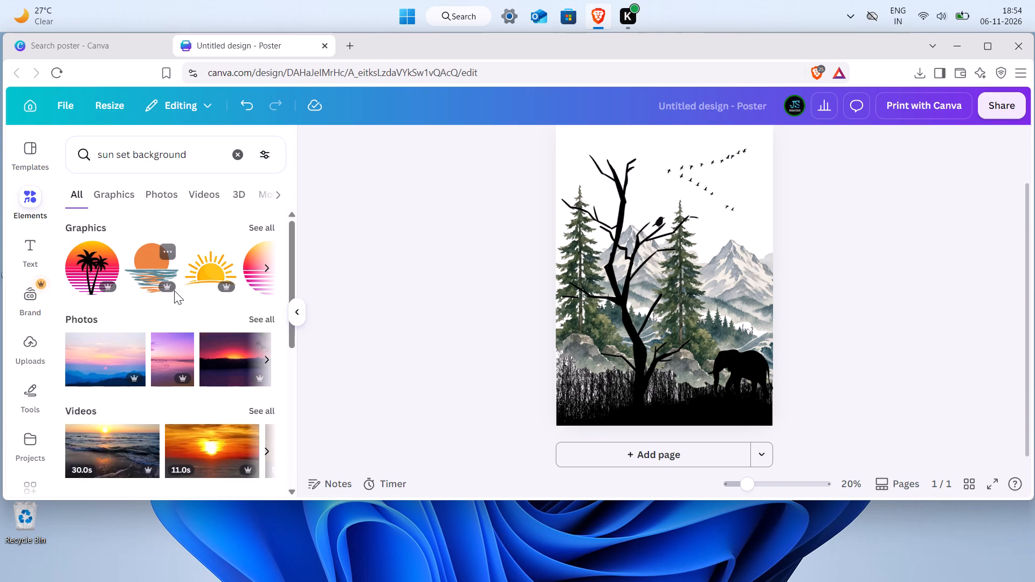
pyautogui.scroll(-4, 174, 290)
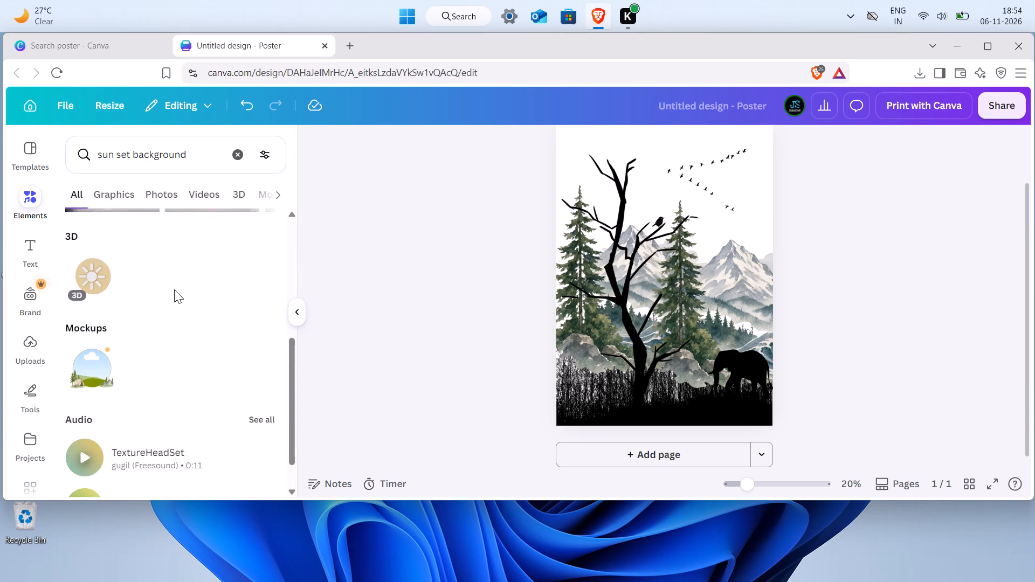
pyautogui.scroll(-5, 174, 289)
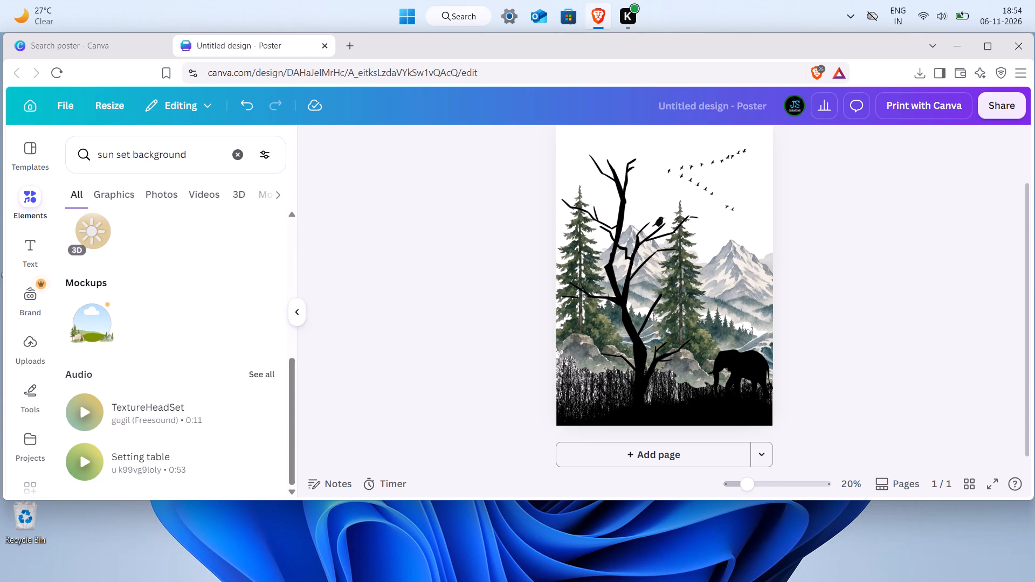
# Replace the element search with the suggested term "sunset" and show only graphics.
pyautogui.click(240, 153)
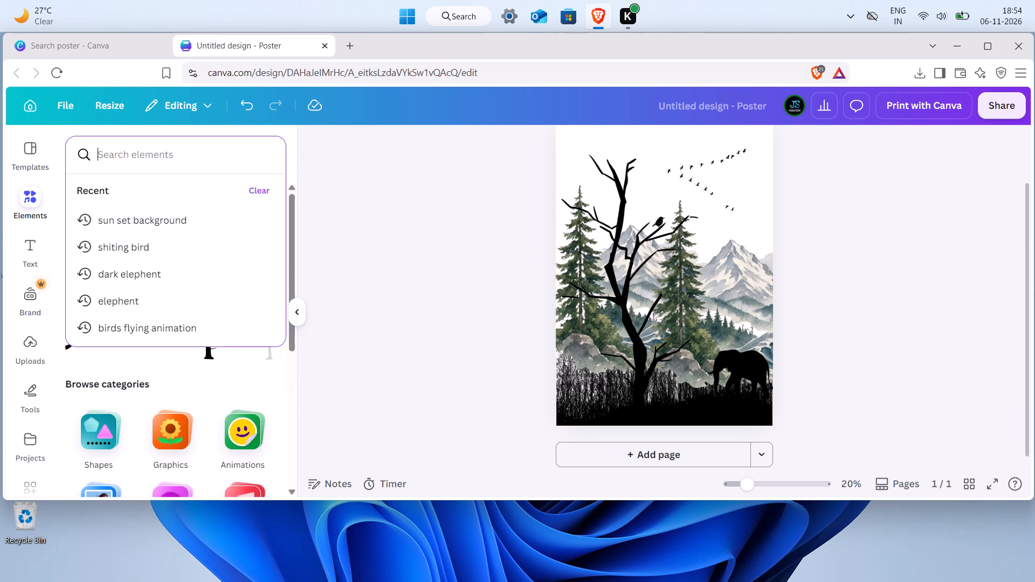
pyautogui.write('se')
pyautogui.press('BackSpace')
pyautogui.write('uns')
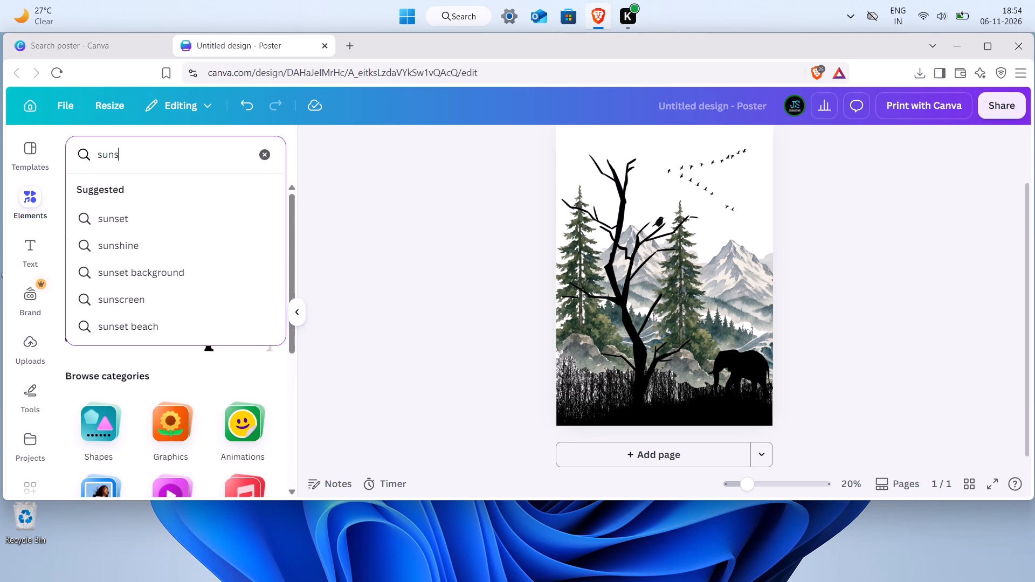
pyautogui.click(124, 213)
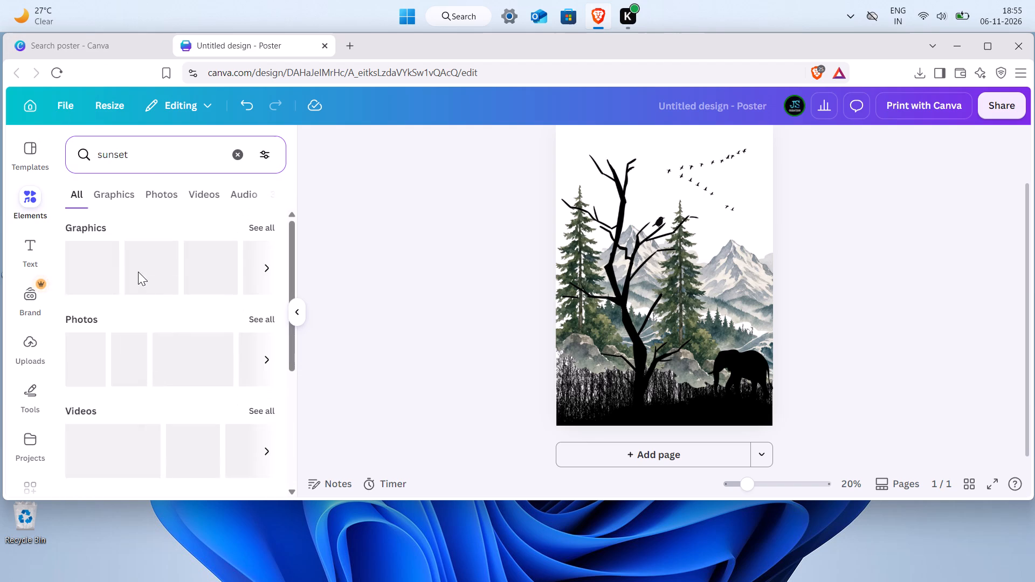
pyautogui.scroll(-3, 153, 327)
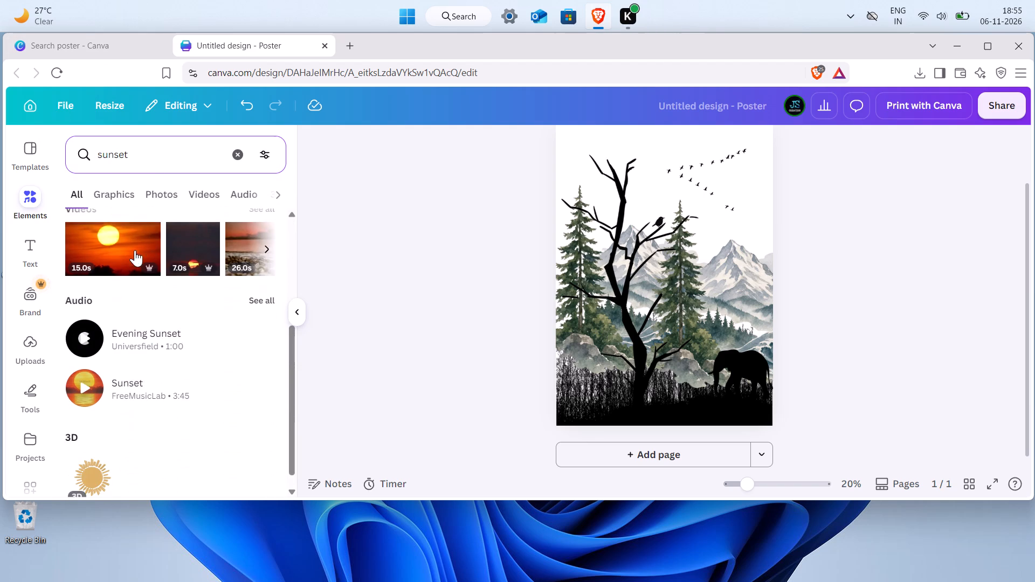
pyautogui.click(114, 189)
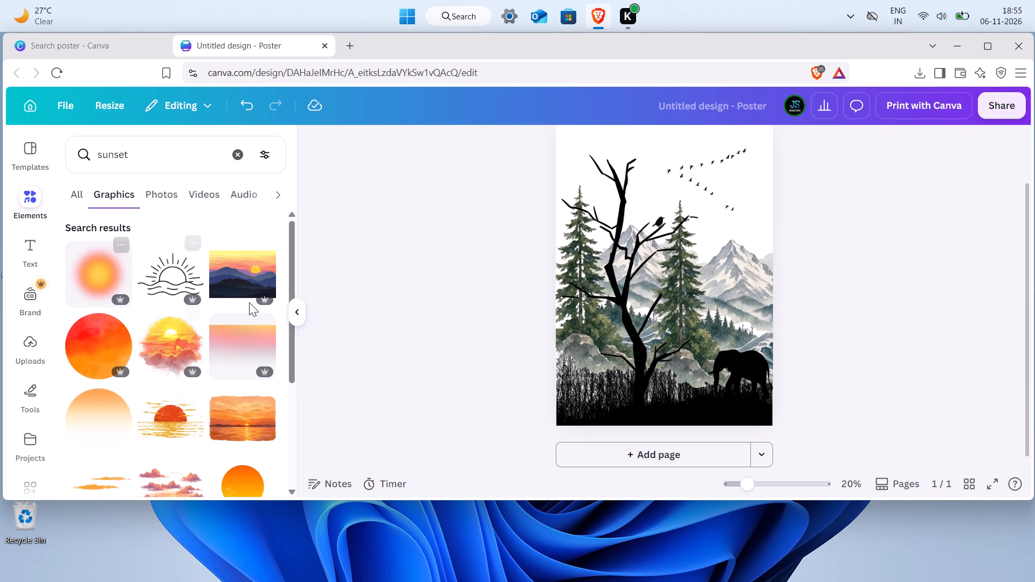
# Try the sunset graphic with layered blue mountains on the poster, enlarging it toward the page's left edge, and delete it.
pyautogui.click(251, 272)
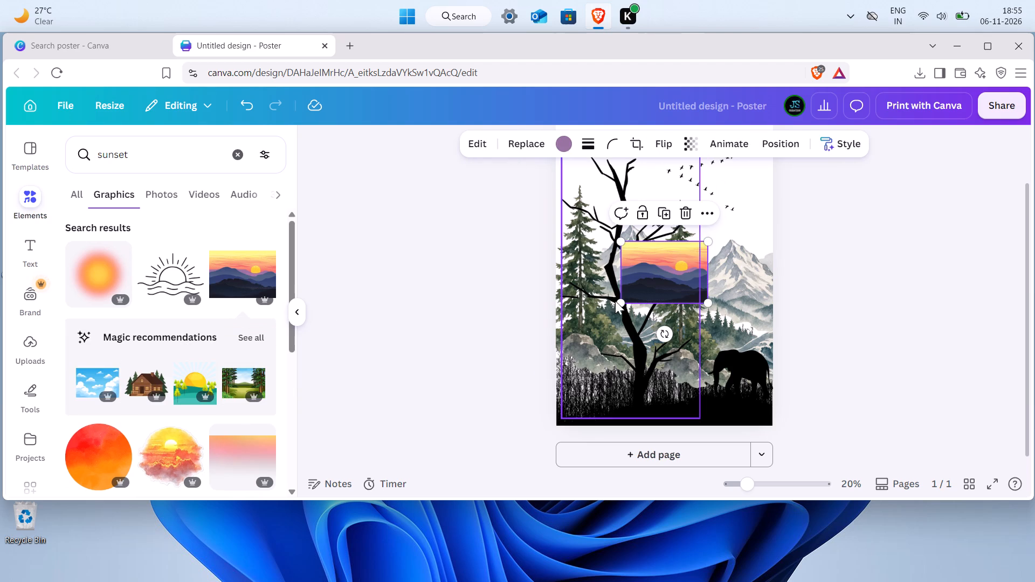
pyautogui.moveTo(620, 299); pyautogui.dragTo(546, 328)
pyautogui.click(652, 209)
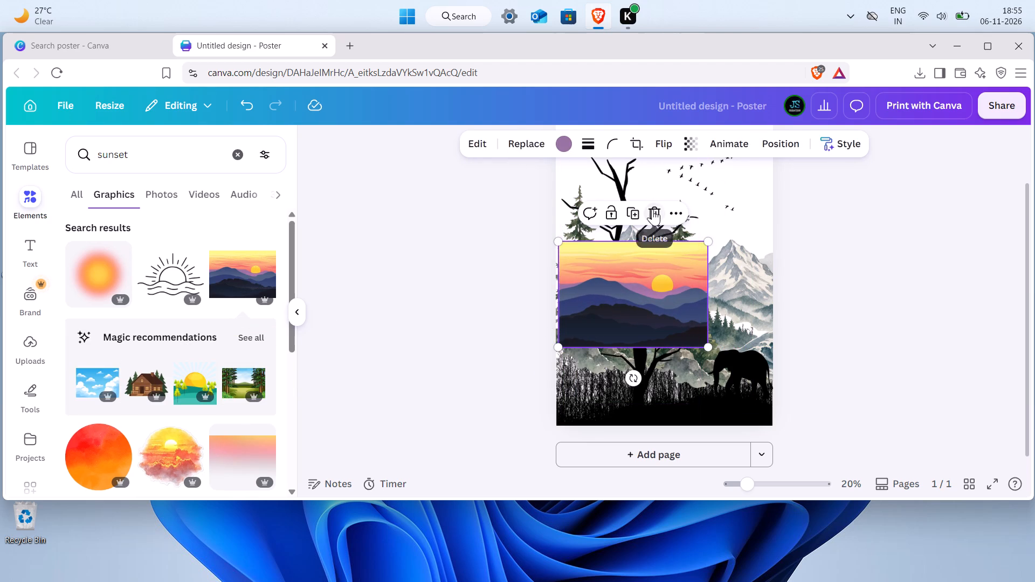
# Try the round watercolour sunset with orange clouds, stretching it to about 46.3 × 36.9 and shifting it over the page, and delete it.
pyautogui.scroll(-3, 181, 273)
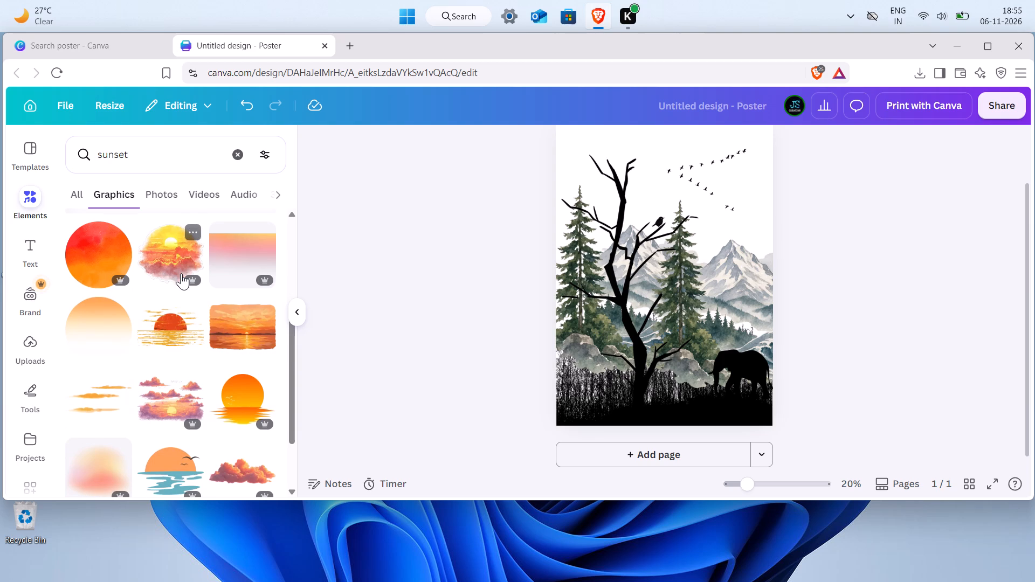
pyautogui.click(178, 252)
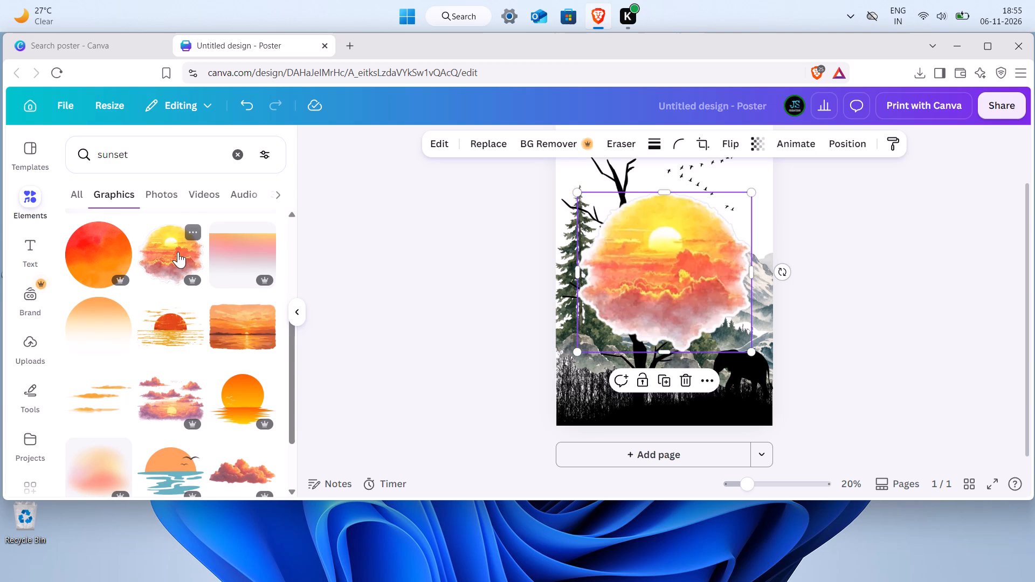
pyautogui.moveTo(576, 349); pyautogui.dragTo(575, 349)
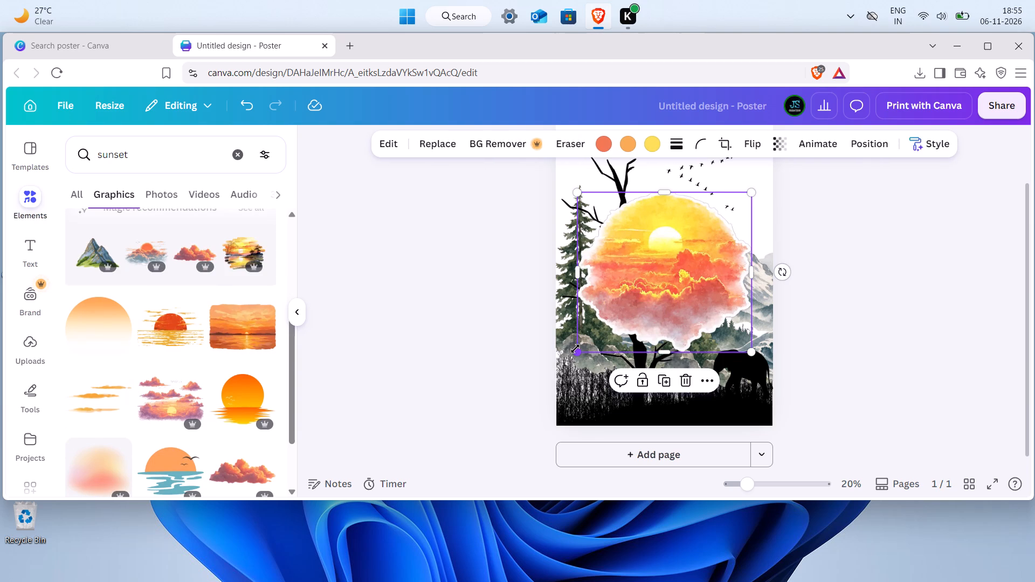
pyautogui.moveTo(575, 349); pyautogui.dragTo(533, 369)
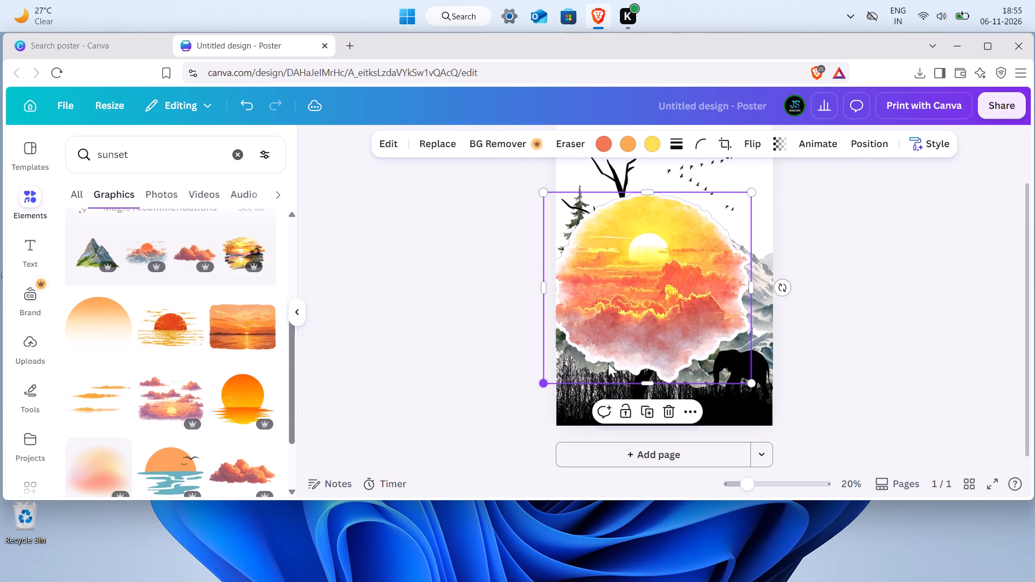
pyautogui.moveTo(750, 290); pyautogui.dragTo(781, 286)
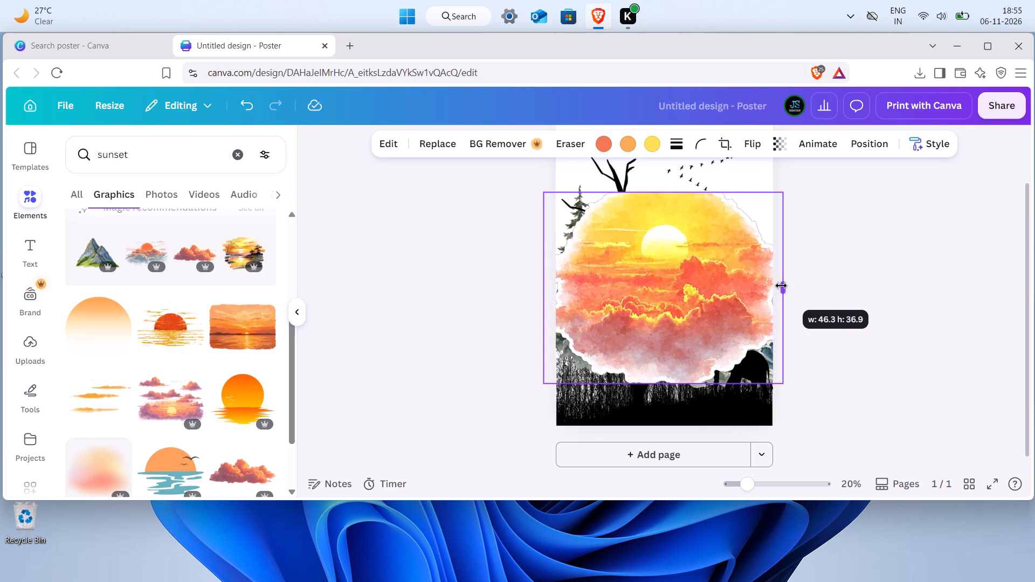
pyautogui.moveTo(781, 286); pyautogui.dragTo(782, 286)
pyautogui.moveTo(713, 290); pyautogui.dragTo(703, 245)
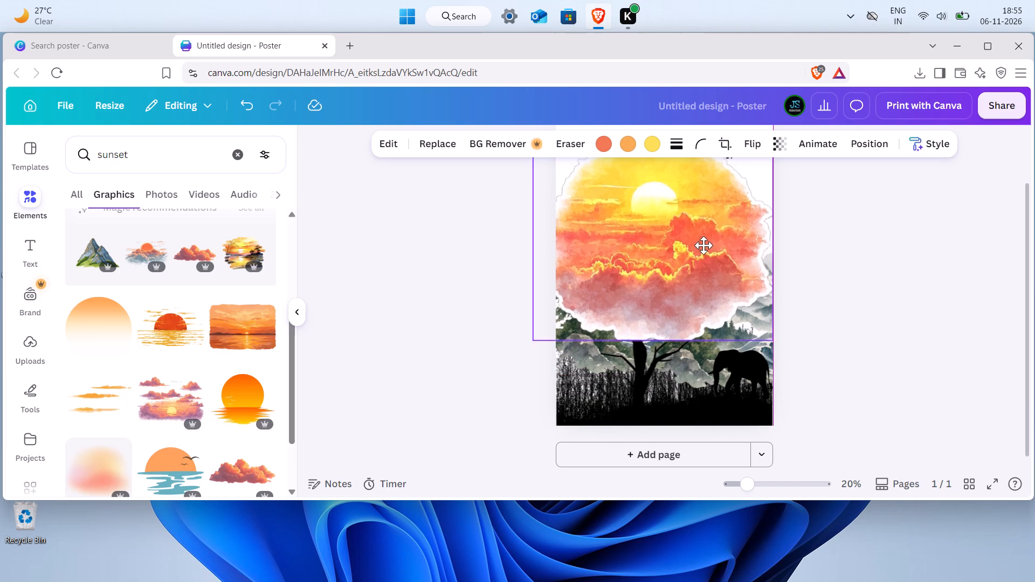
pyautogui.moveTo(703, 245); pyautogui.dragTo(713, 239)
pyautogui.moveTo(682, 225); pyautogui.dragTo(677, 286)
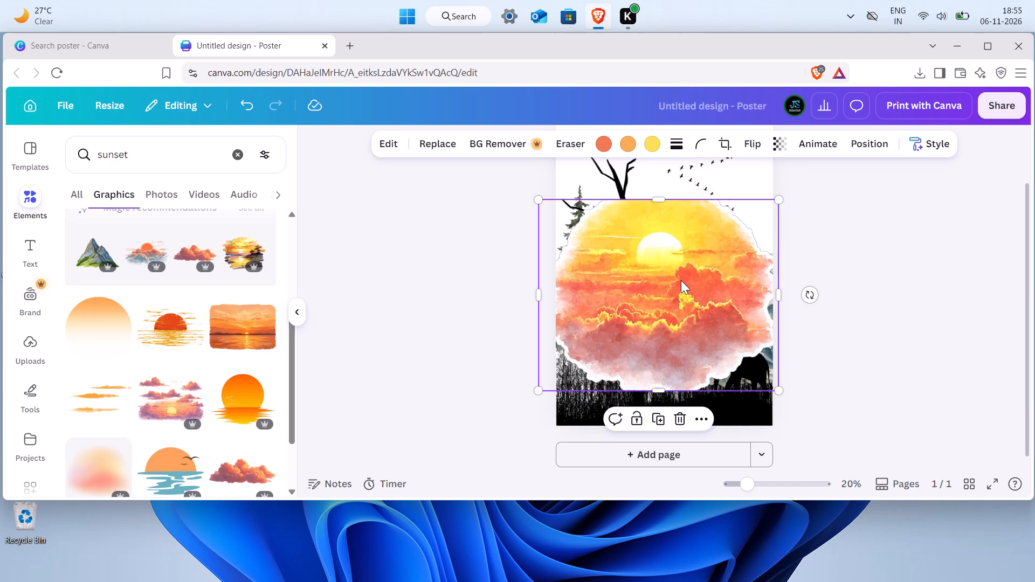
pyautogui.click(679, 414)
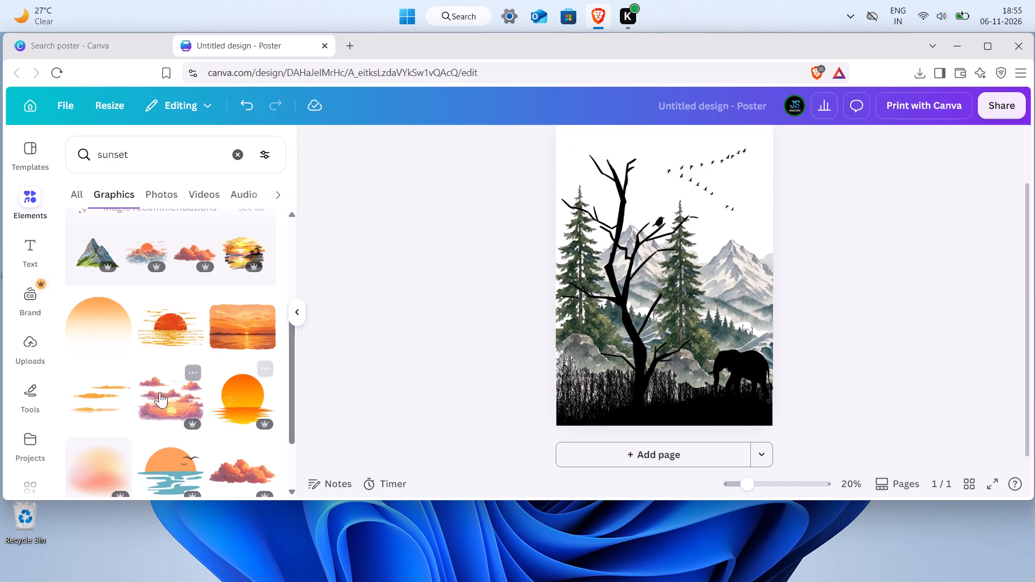
# Add the pink-cloud sunset graphic and centre it horizontally over the sky in the poster's upper half.
pyautogui.click(157, 390)
pyautogui.moveTo(655, 297); pyautogui.dragTo(650, 252)
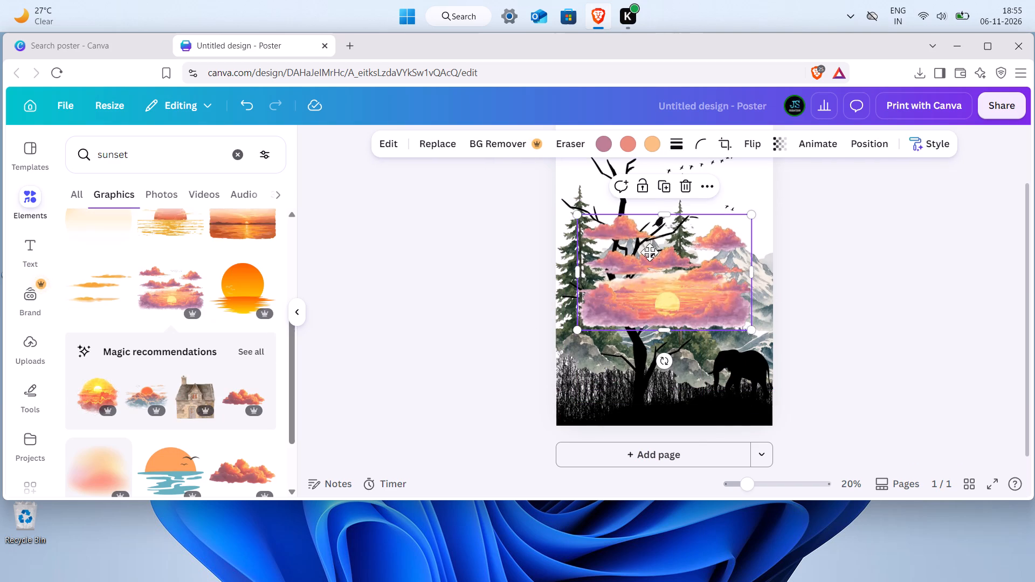
pyautogui.moveTo(650, 252); pyautogui.dragTo(652, 234)
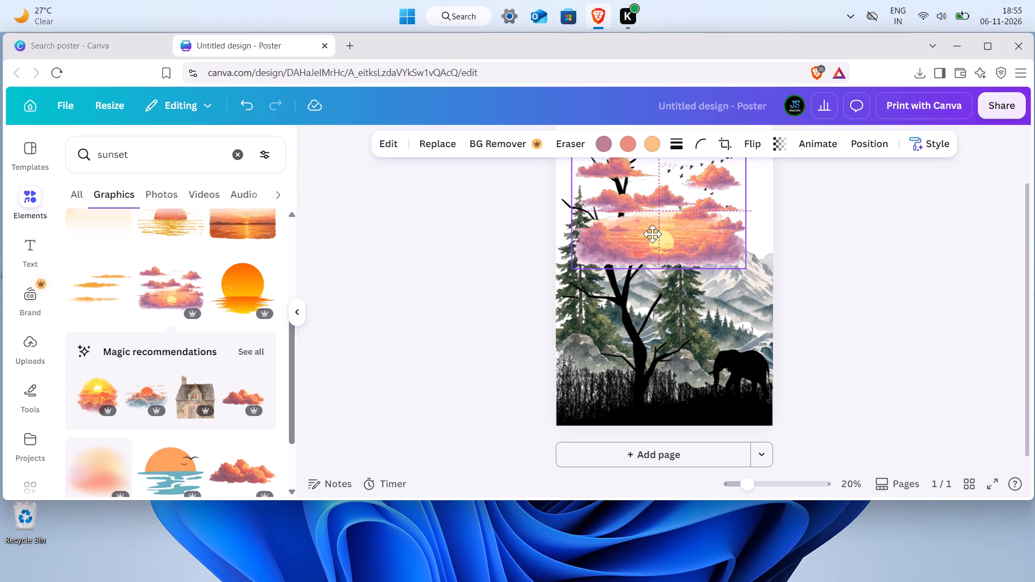
pyautogui.moveTo(652, 234); pyautogui.dragTo(656, 246)
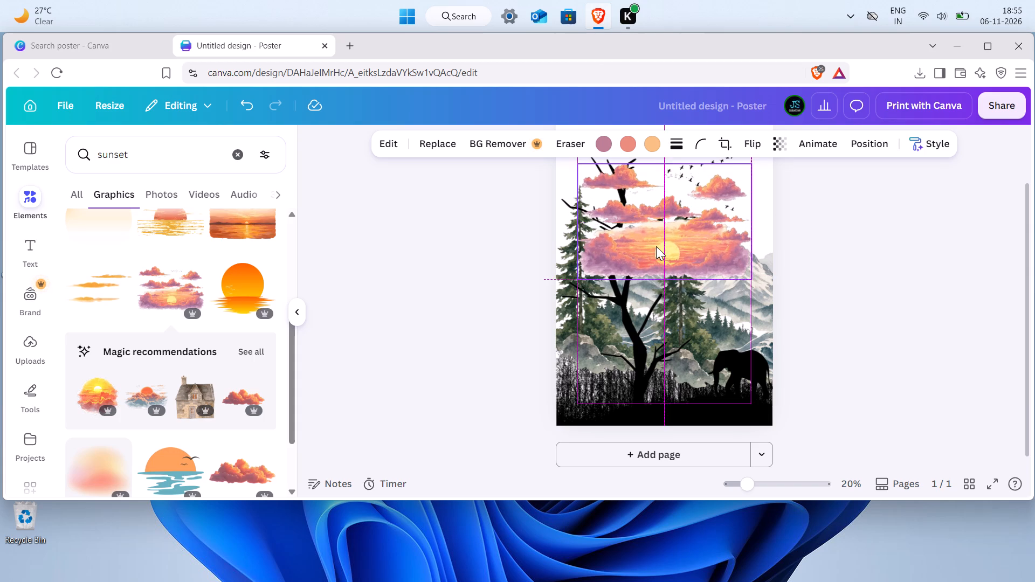
# Send the pink-cloud sunset graphic backward one layer at a time until it sits behind every other element.
pyautogui.click(713, 308)
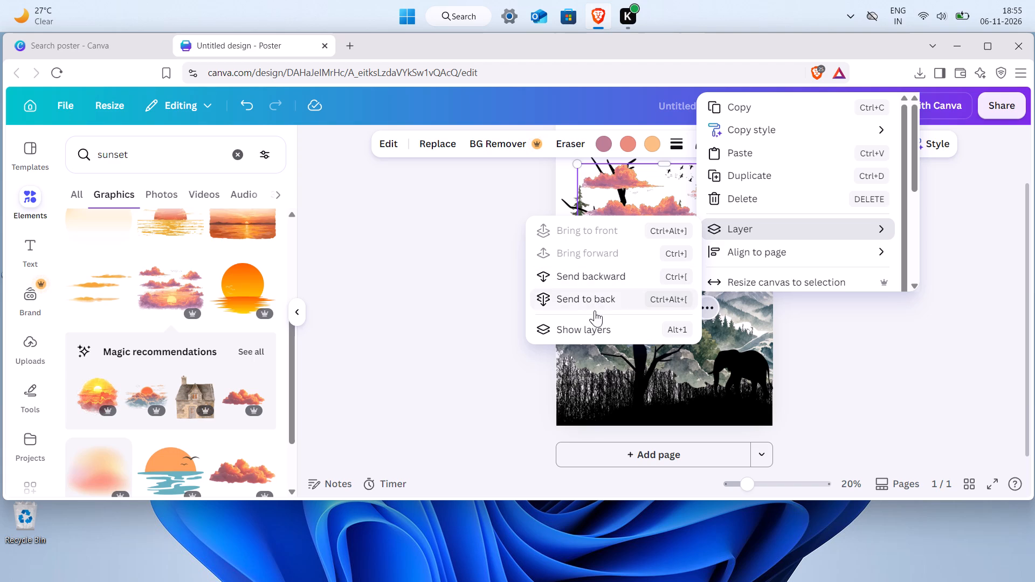
pyautogui.click(602, 276)
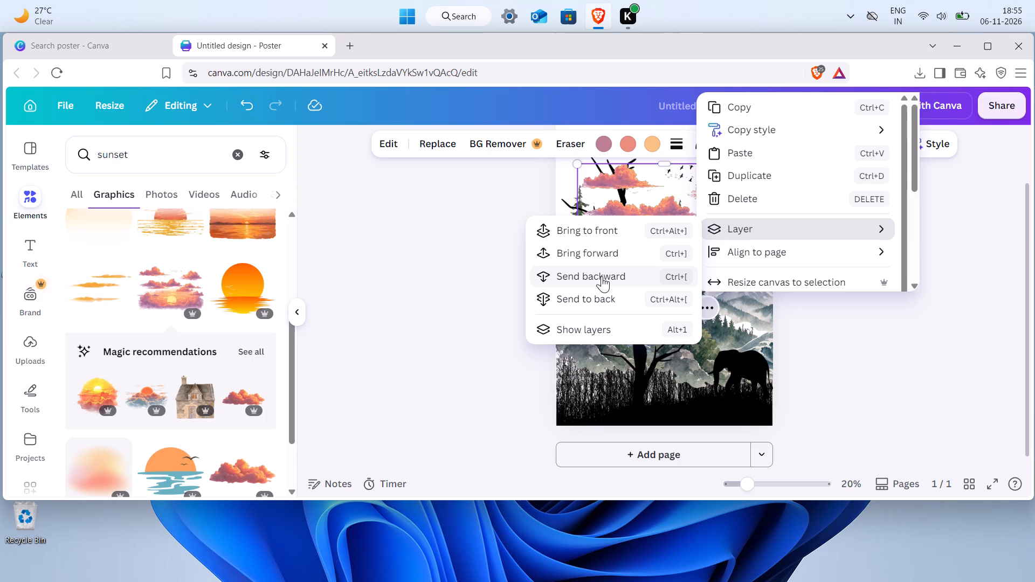
pyautogui.click(602, 276)
pyautogui.click(459, 264)
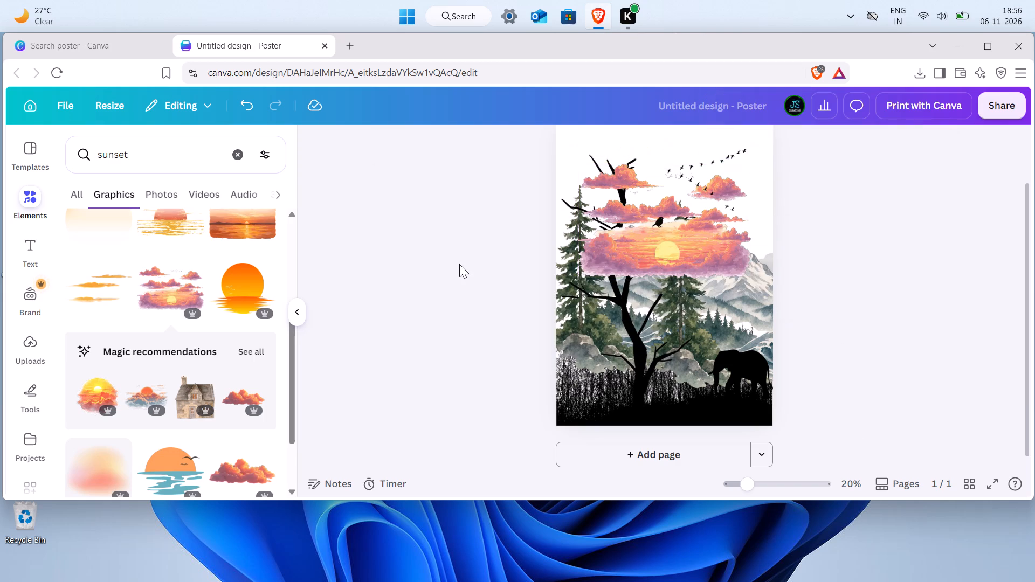
pyautogui.click(698, 245)
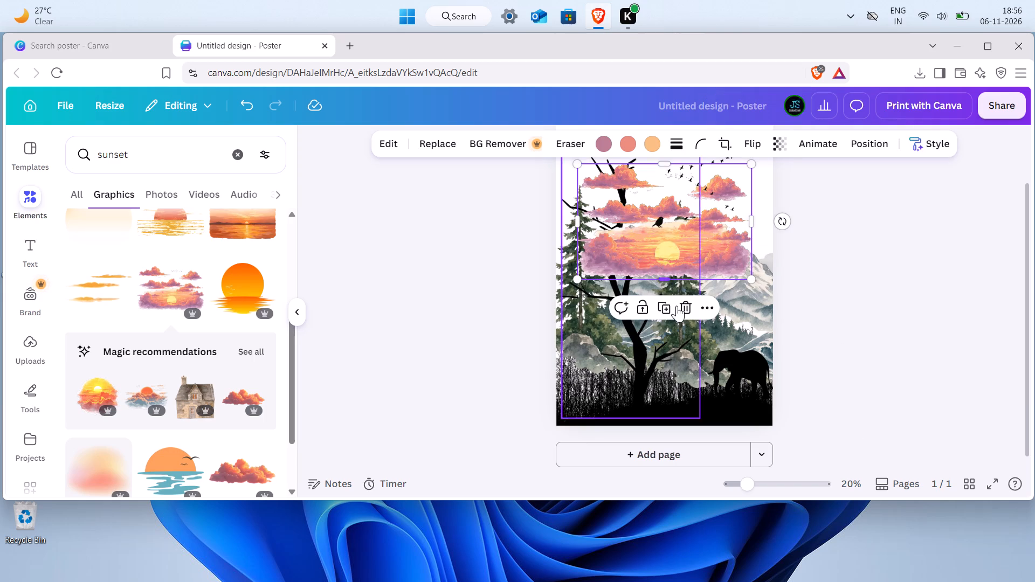
pyautogui.click(703, 310)
pyautogui.click(760, 229)
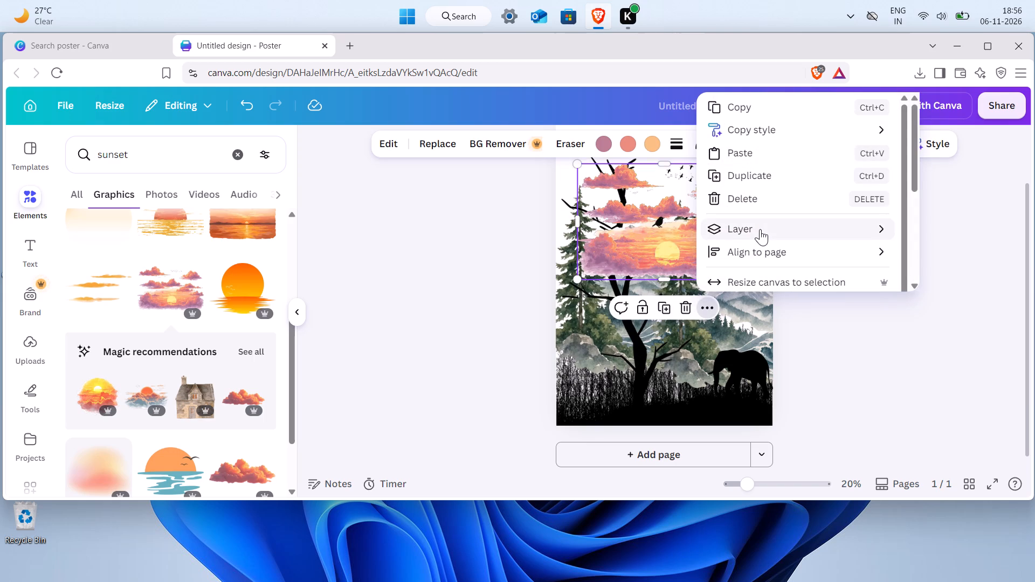
pyautogui.click(600, 275)
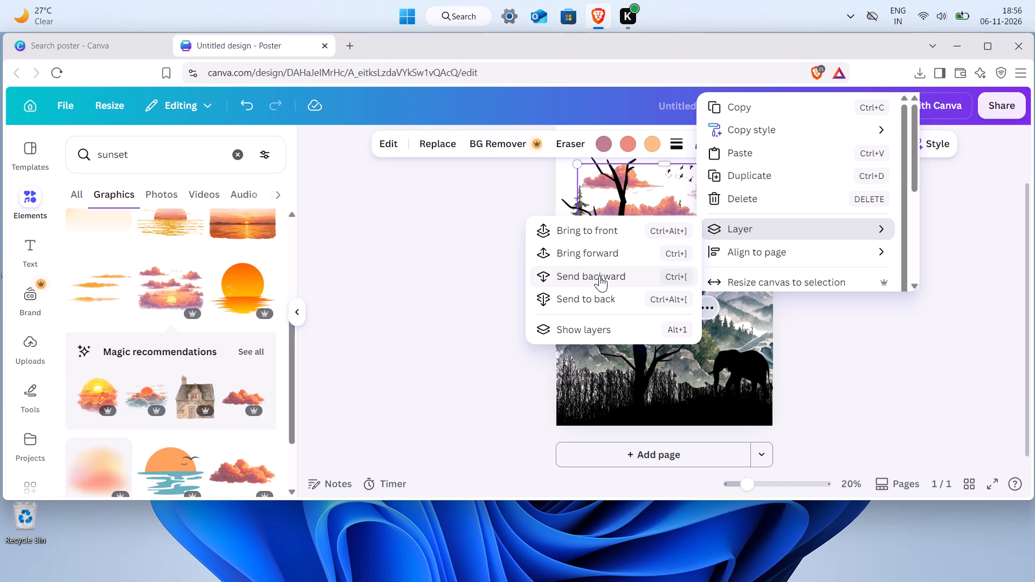
pyautogui.tripleClick(599, 275)
pyautogui.tripleClick(599, 275)
pyautogui.click(599, 275)
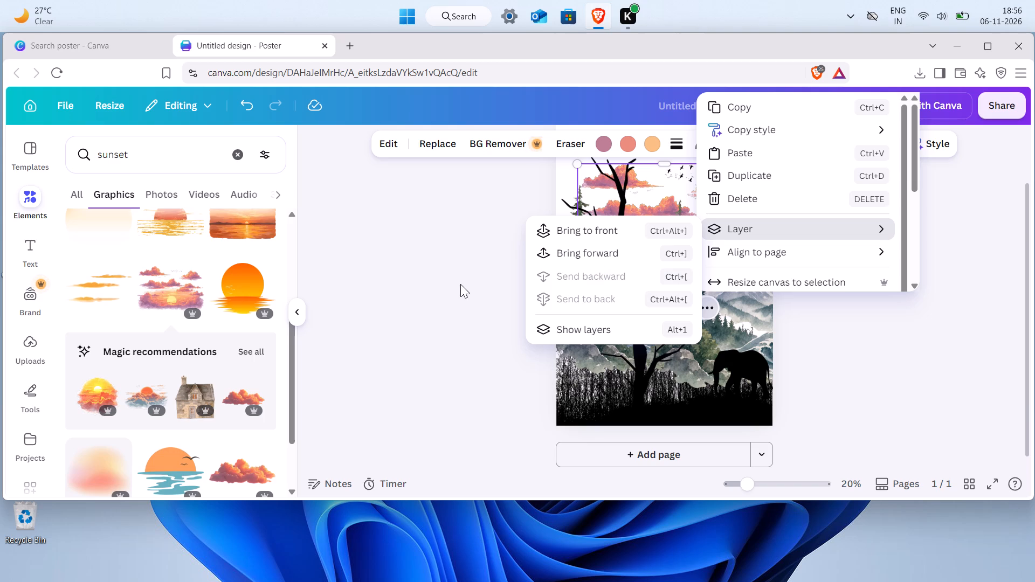
pyautogui.click(460, 284)
# Try shifting the bare tree slightly, and undo that move together with the sunset's last send-backward.
pyautogui.click(710, 234)
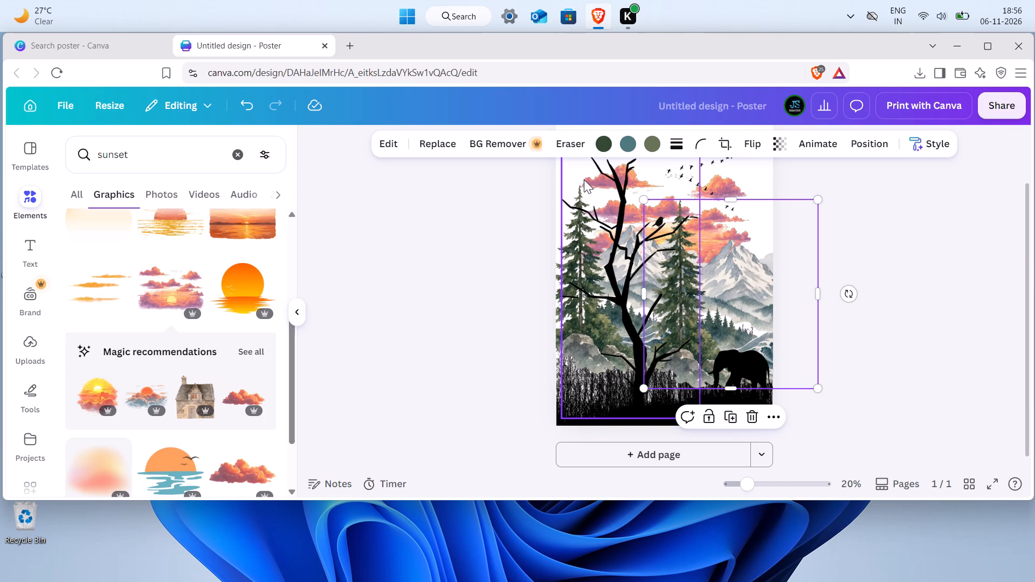
pyautogui.scroll(2, 456, 288)
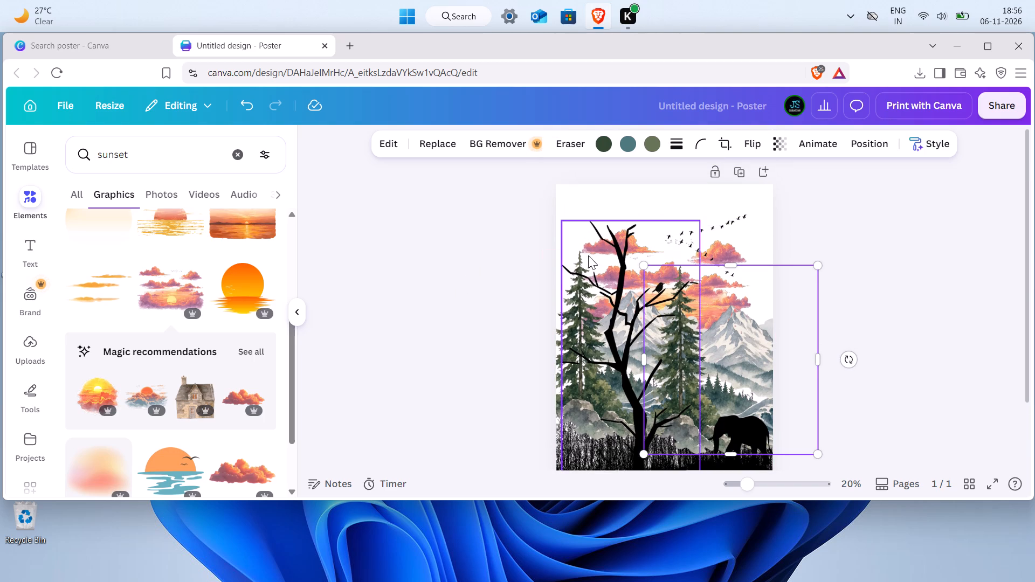
pyautogui.click(612, 208)
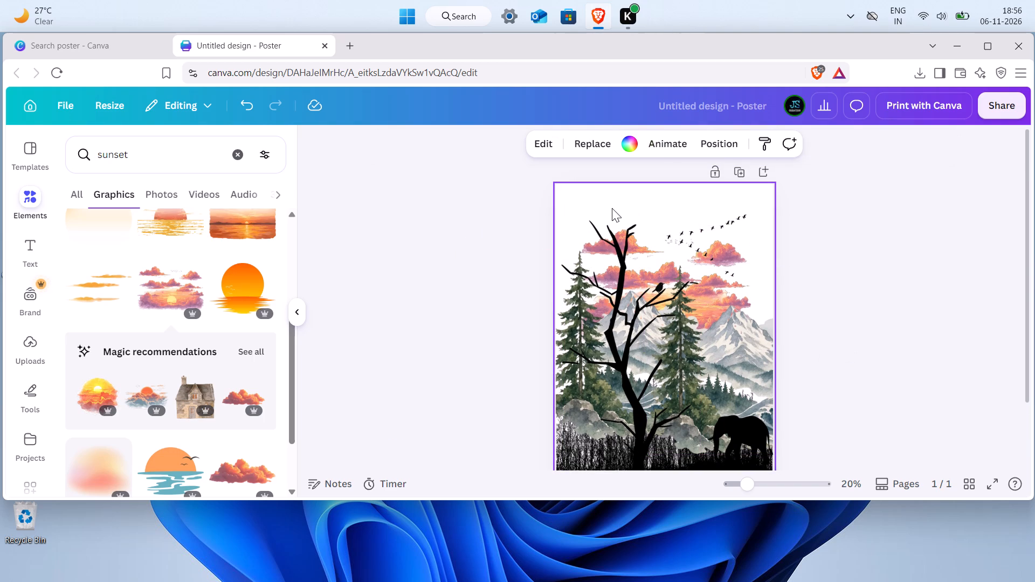
pyautogui.moveTo(612, 208); pyautogui.dragTo(603, 211)
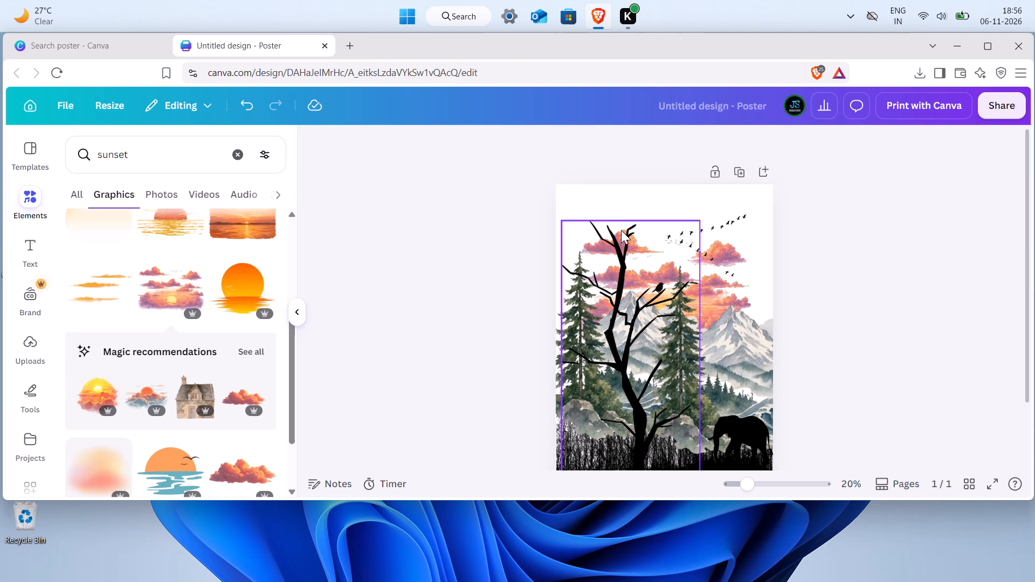
pyautogui.doubleClick(621, 230)
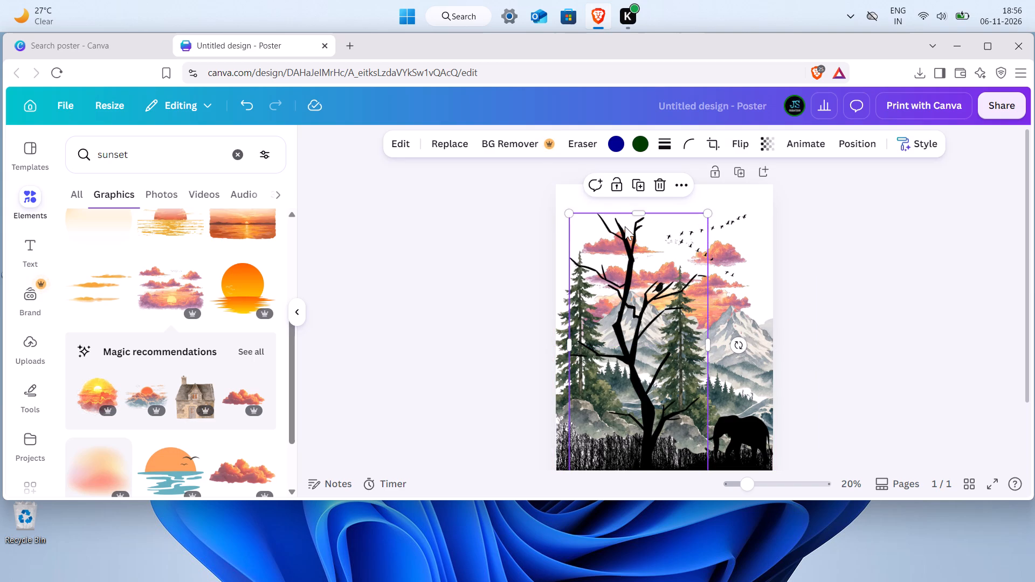
pyautogui.hotkey('ctrl', 'z')
pyautogui.hotkey('ctrl', 'z')
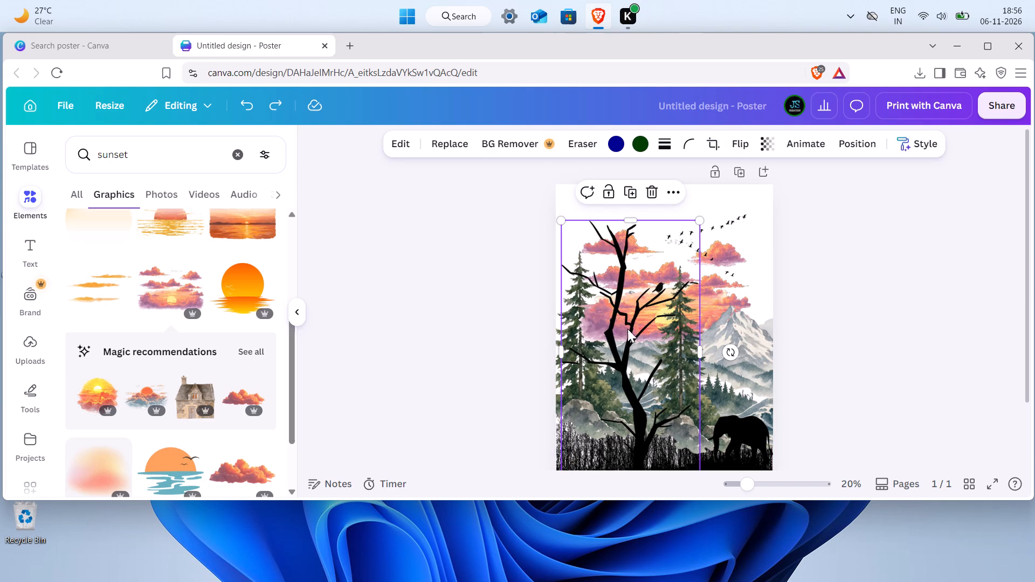
# Lock the flock of birds and the bare tree in place on the poster.
pyautogui.click(593, 322)
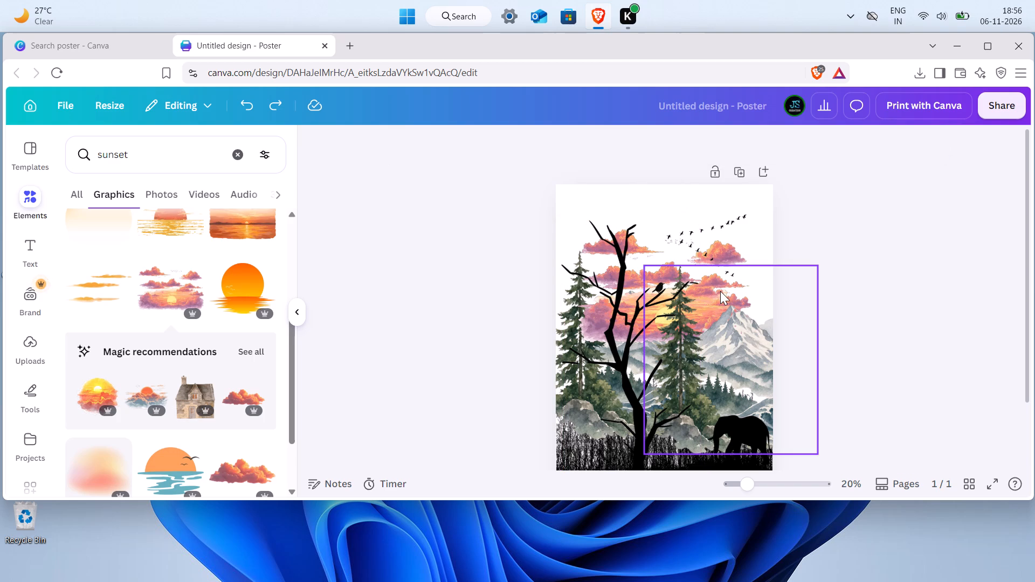
pyautogui.click(720, 290)
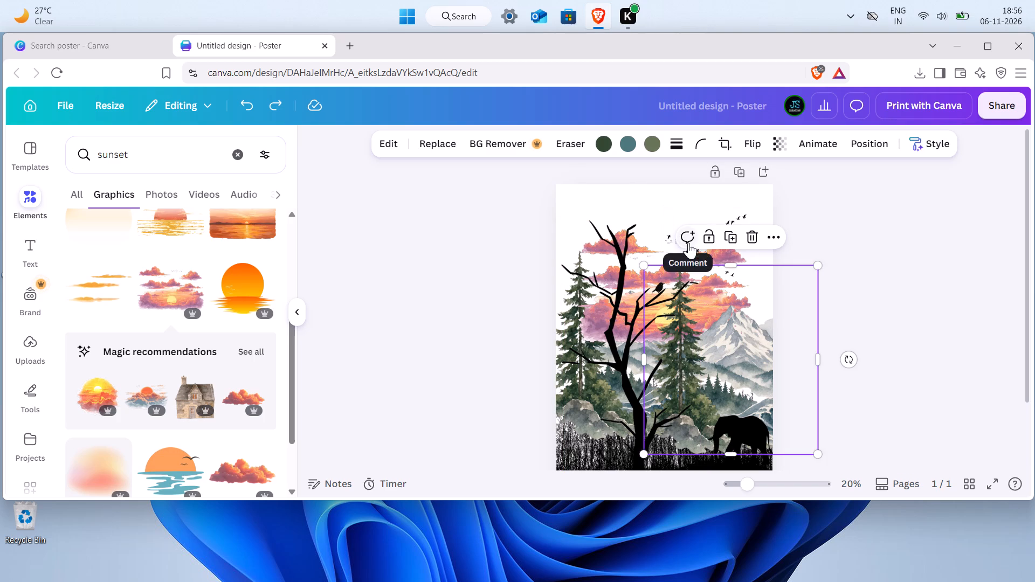
pyautogui.click(804, 214)
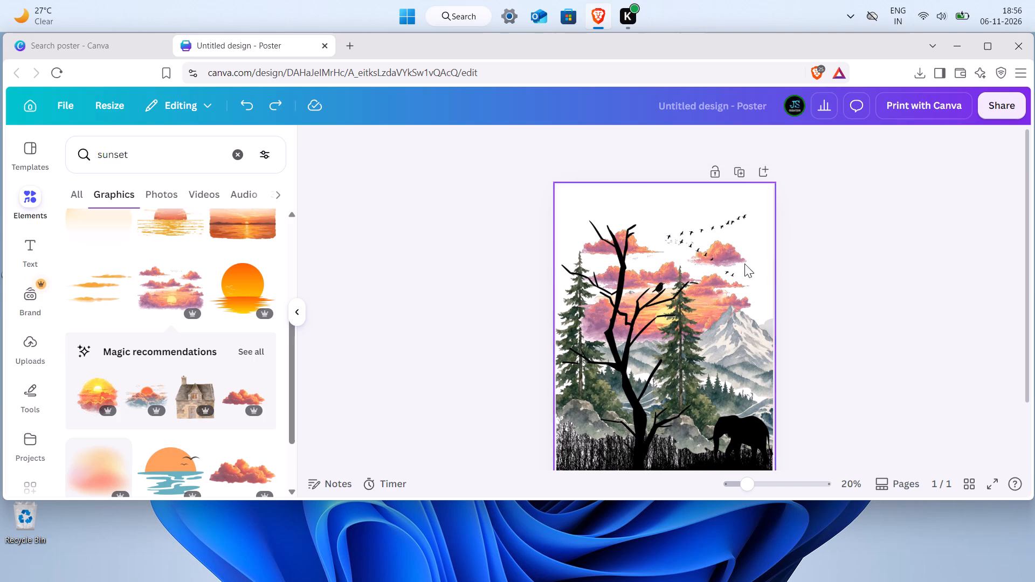
pyautogui.click(728, 236)
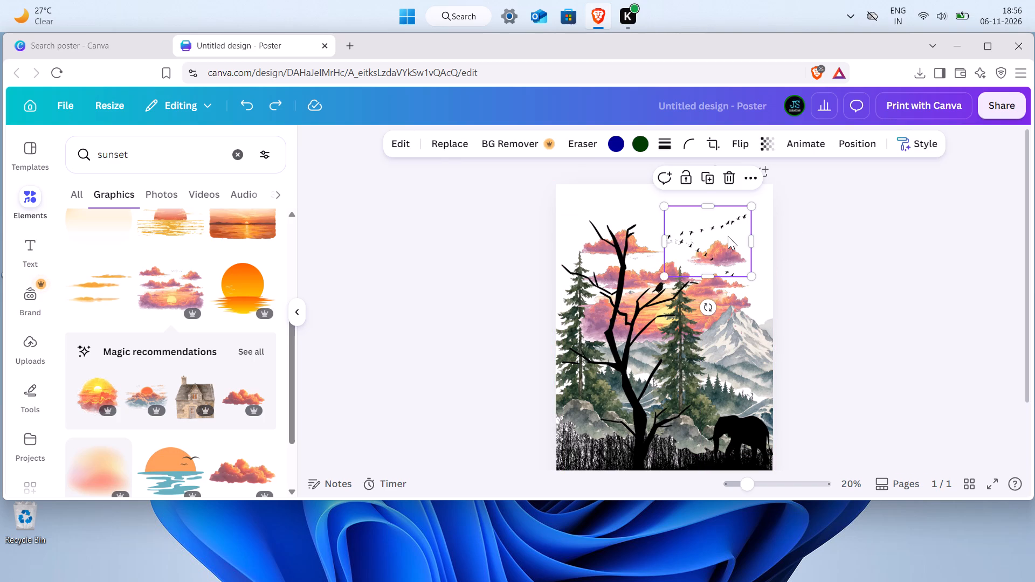
pyautogui.click(685, 182)
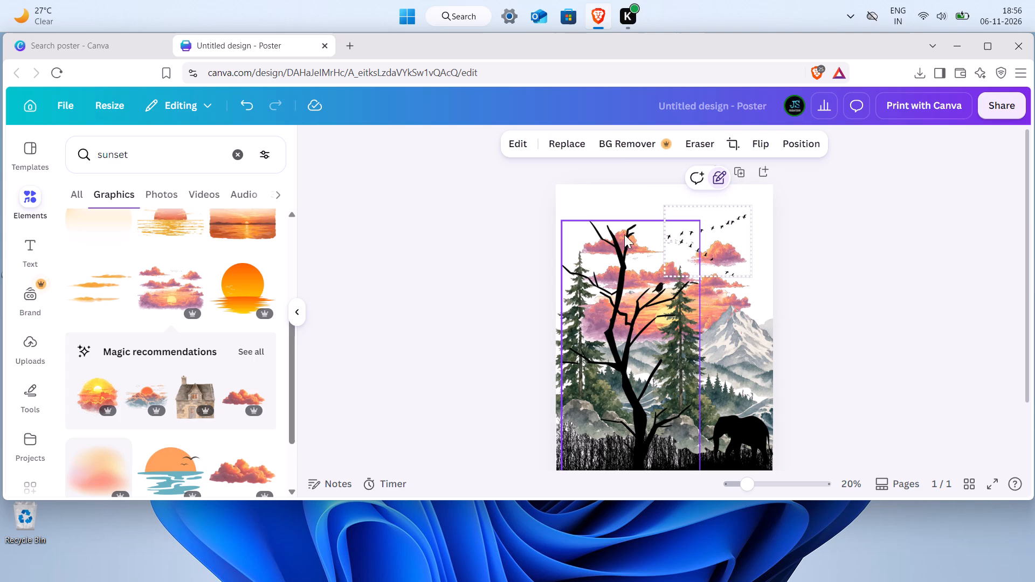
pyautogui.click(644, 234)
pyautogui.click(603, 191)
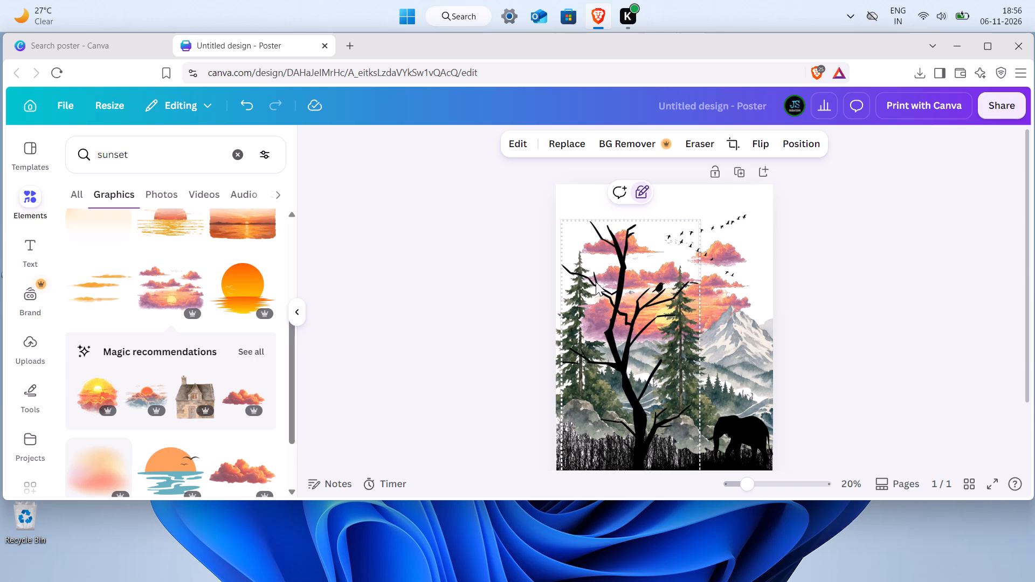
# Show the poster's layers and select the sunset layer between the two pine-and-mountain layers.
pyautogui.click(654, 247)
pyautogui.click(709, 252)
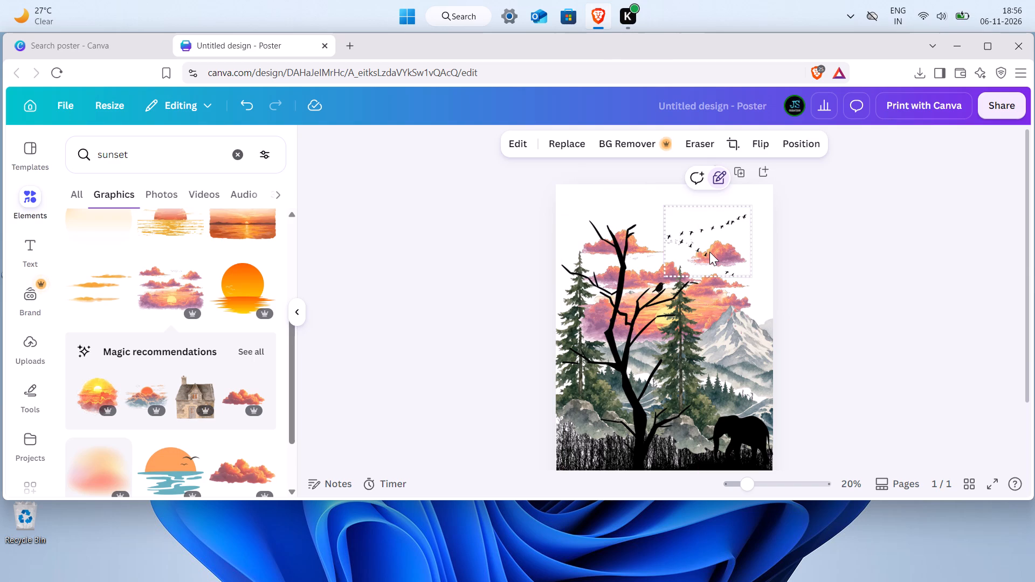
pyautogui.click(712, 387)
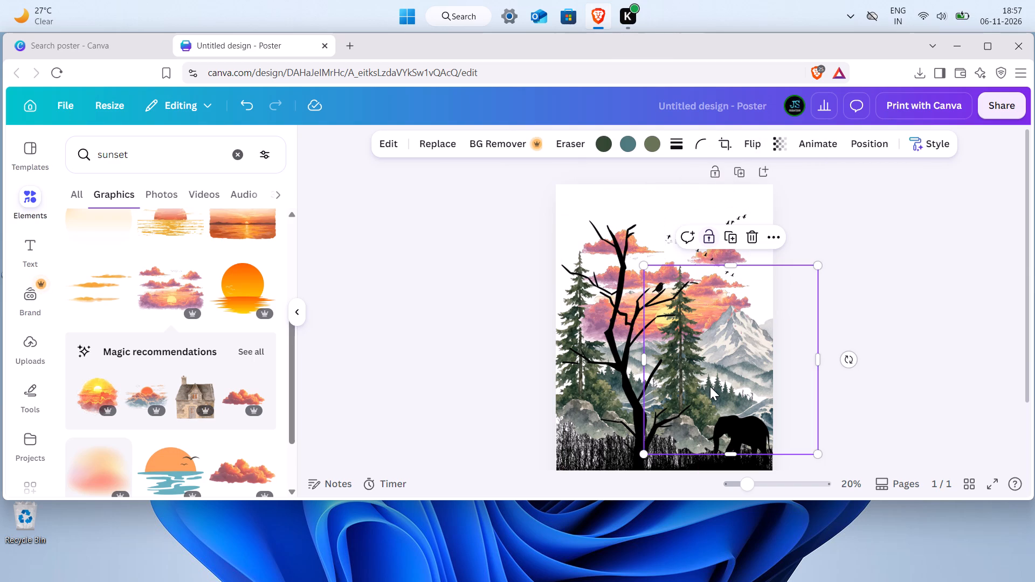
pyautogui.click(772, 240)
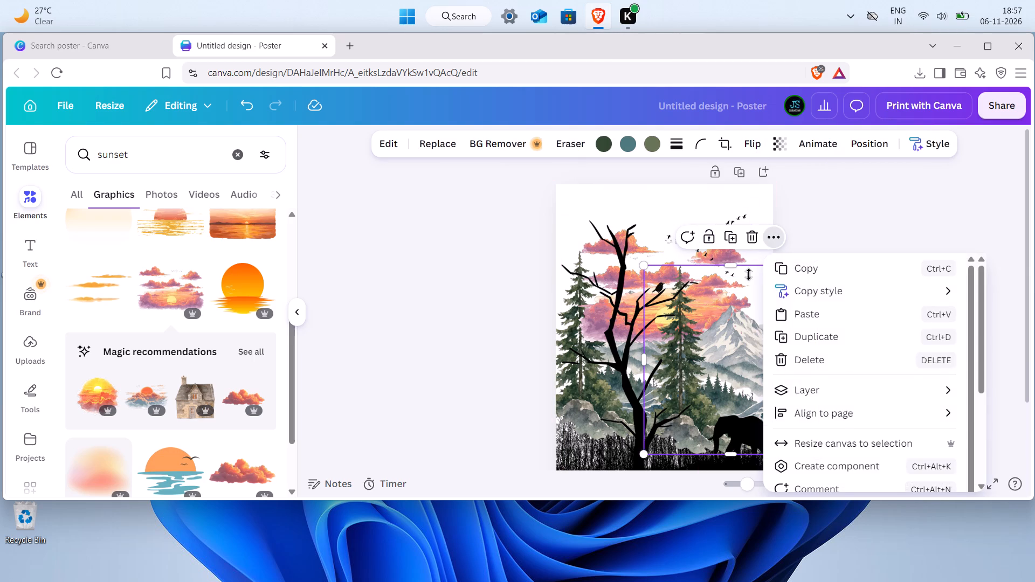
pyautogui.click(818, 391)
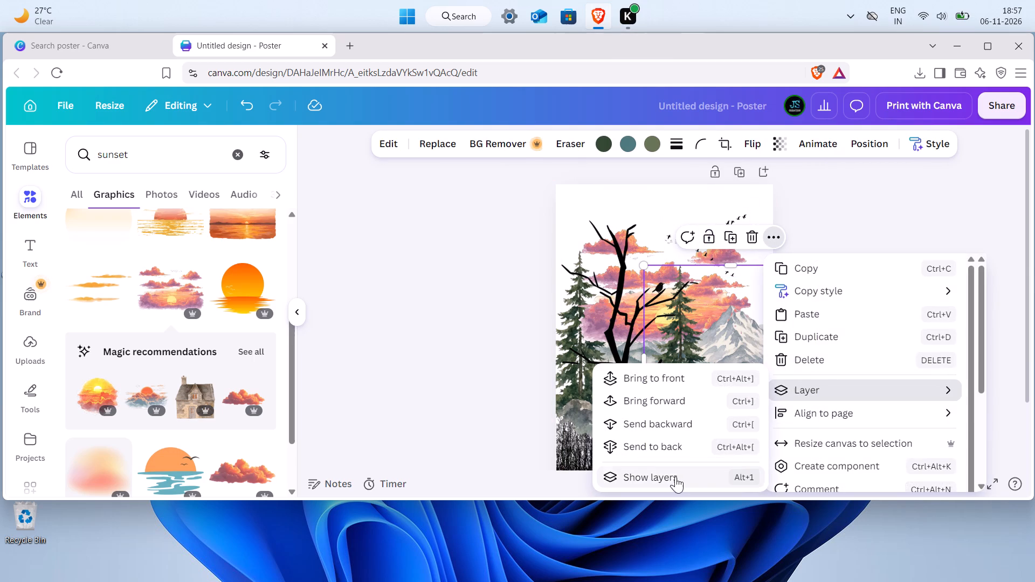
pyautogui.click(671, 476)
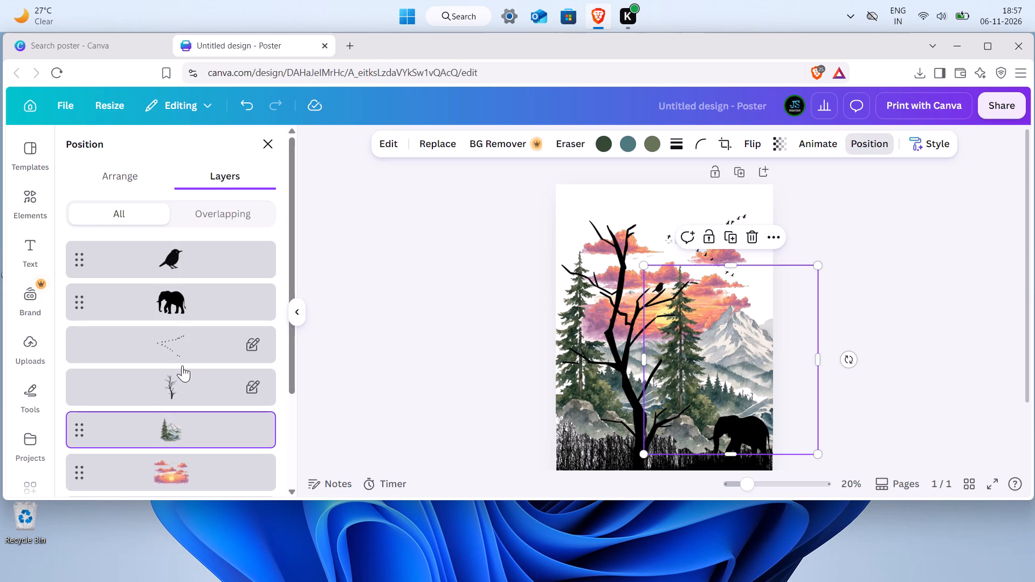
pyautogui.scroll(-1, 146, 352)
pyautogui.click(165, 400)
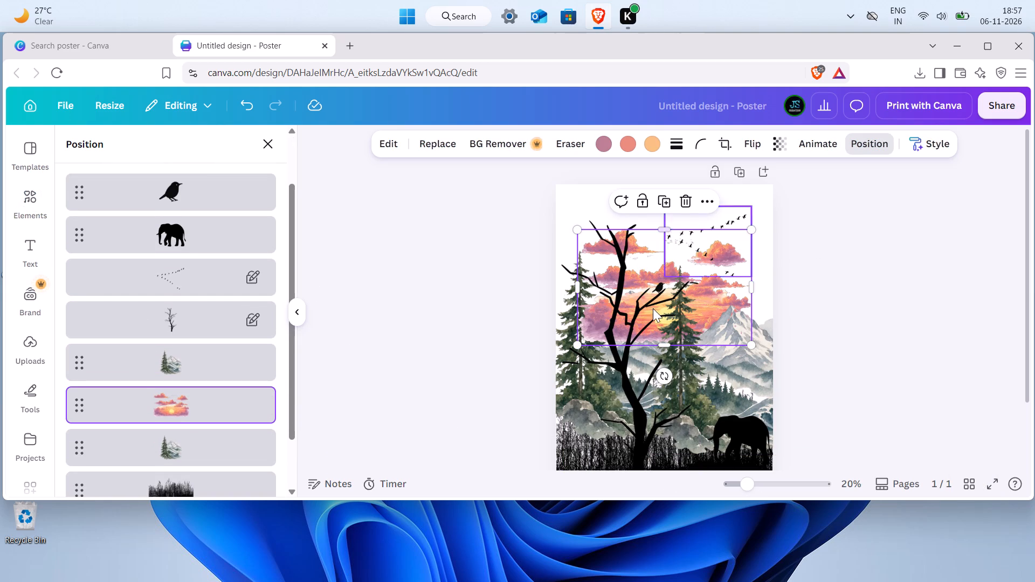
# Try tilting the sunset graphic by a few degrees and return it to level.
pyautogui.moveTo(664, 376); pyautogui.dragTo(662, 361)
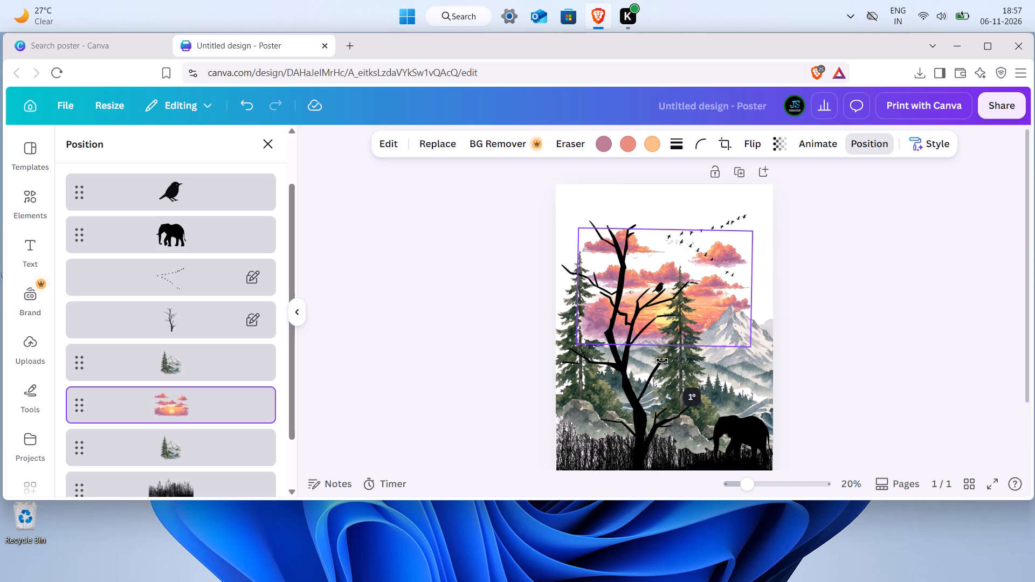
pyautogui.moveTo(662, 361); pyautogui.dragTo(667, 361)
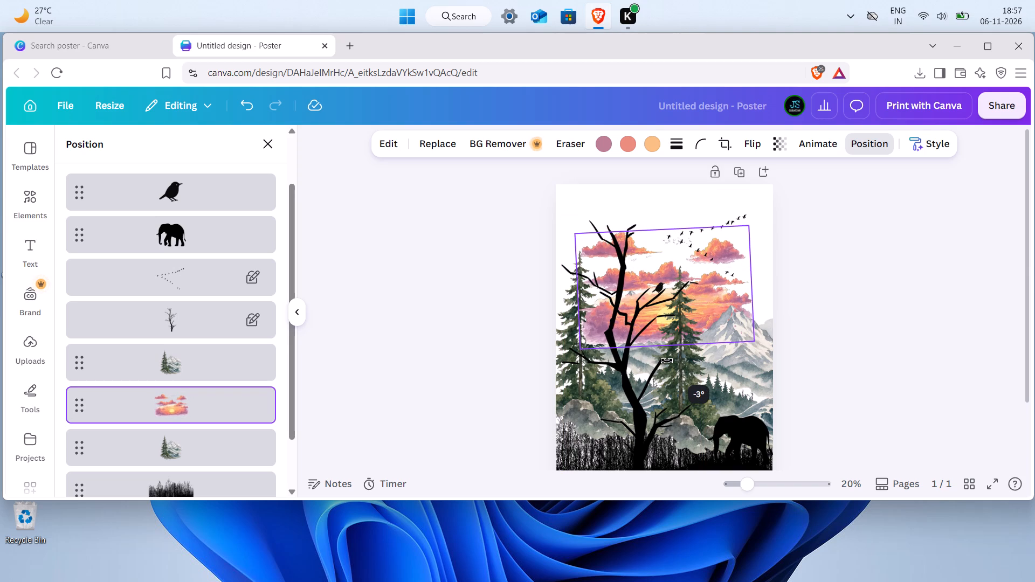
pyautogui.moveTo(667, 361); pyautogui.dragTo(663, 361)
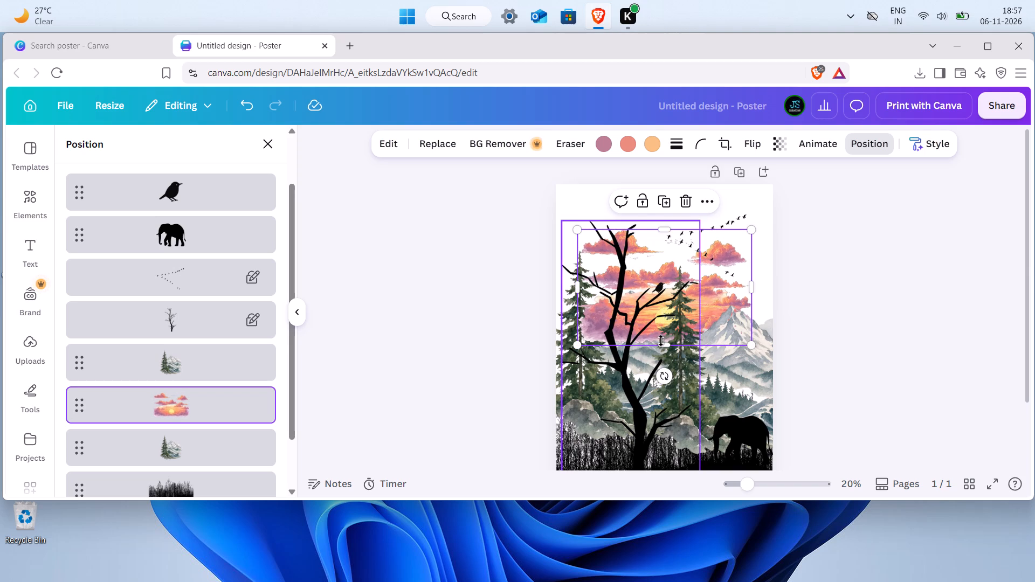
# Reduce the sunset graphic's height to about 21.3 from its top edge and widen it both ways, reaching the page's right edge.
pyautogui.moveTo(664, 231); pyautogui.dragTo(665, 219)
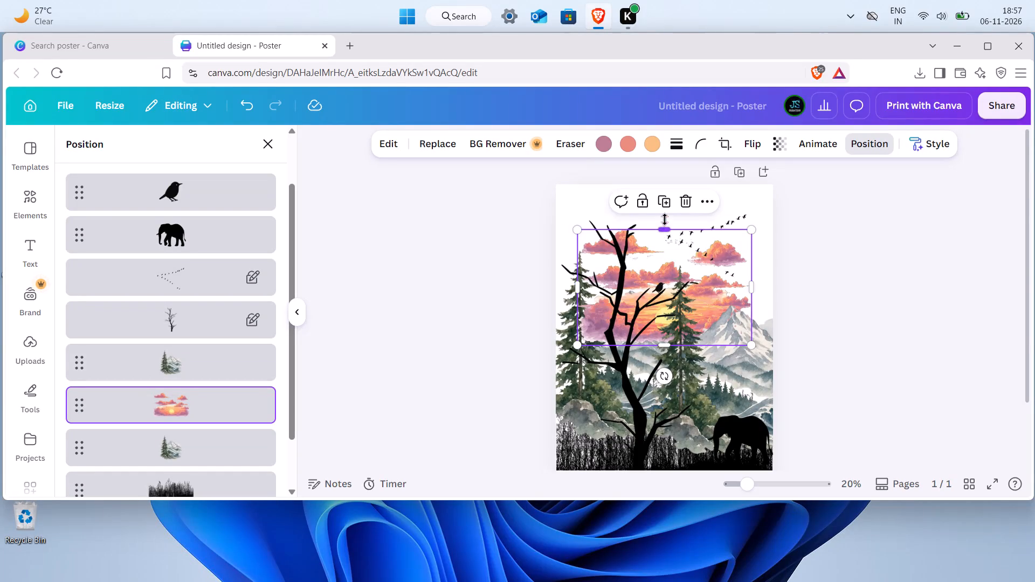
pyautogui.moveTo(665, 219); pyautogui.dragTo(669, 236)
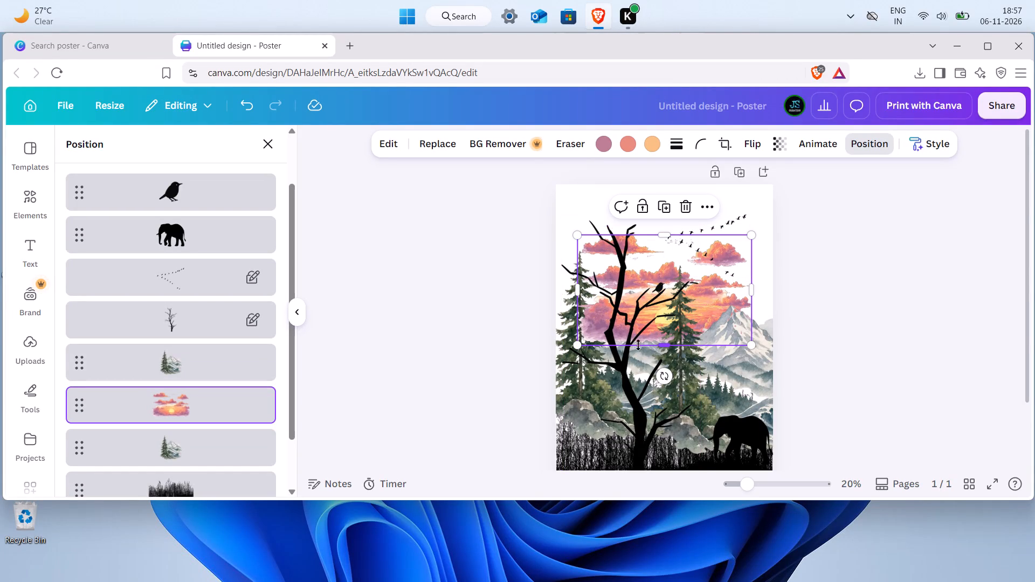
pyautogui.moveTo(578, 289); pyautogui.dragTo(567, 290)
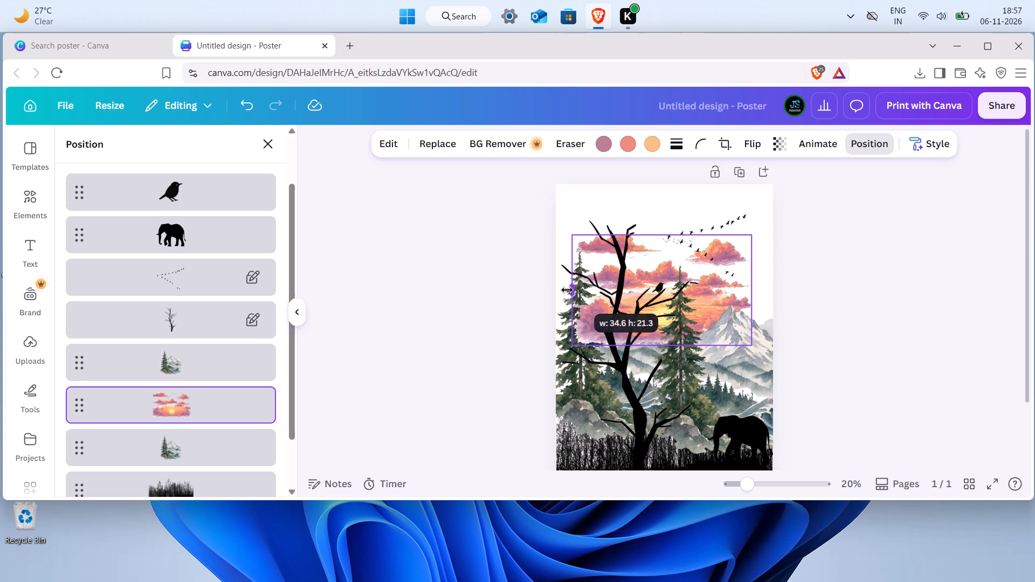
pyautogui.moveTo(567, 290); pyautogui.dragTo(561, 291)
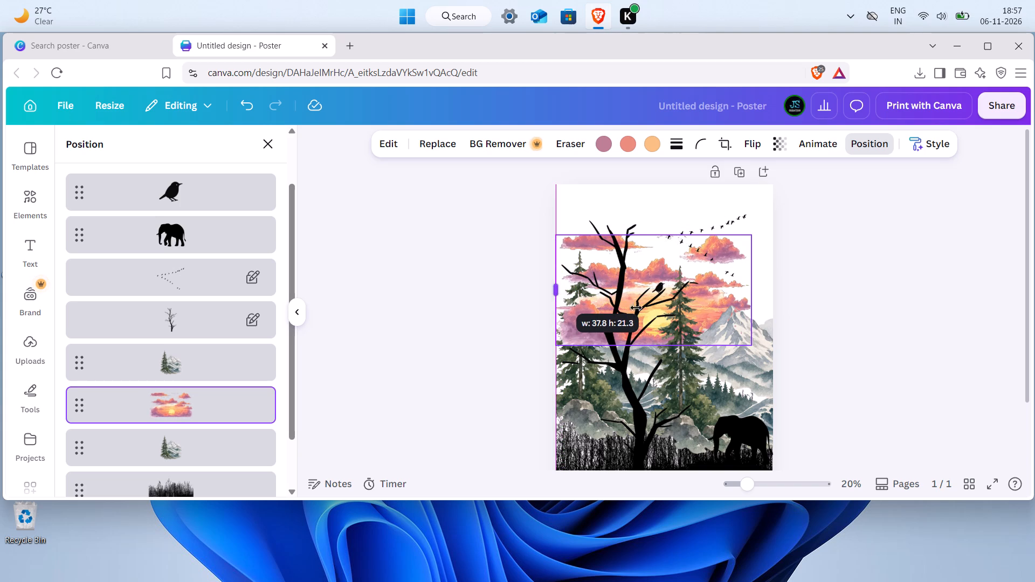
pyautogui.moveTo(751, 291); pyautogui.dragTo(734, 285)
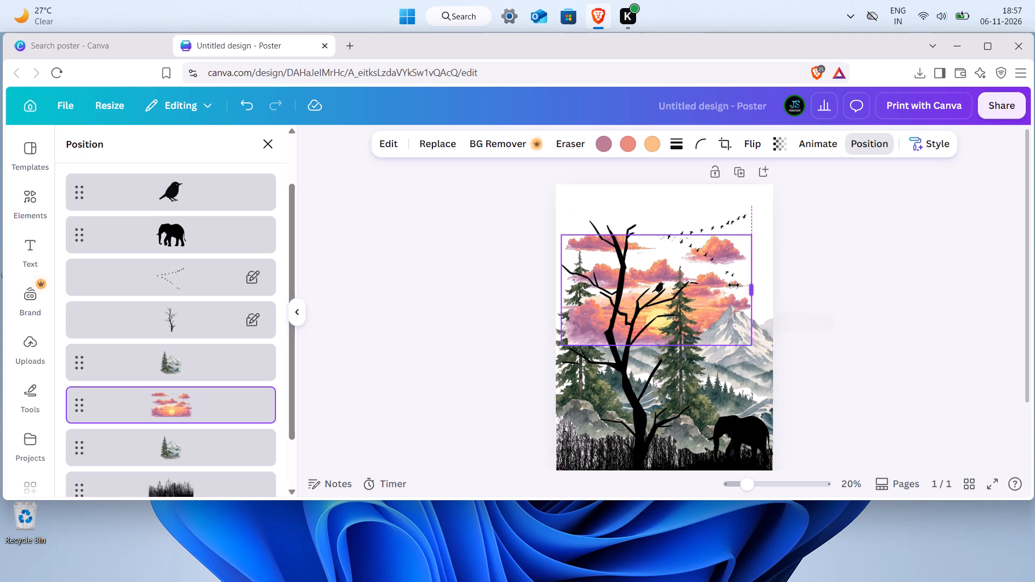
pyautogui.moveTo(734, 285); pyautogui.dragTo(771, 285)
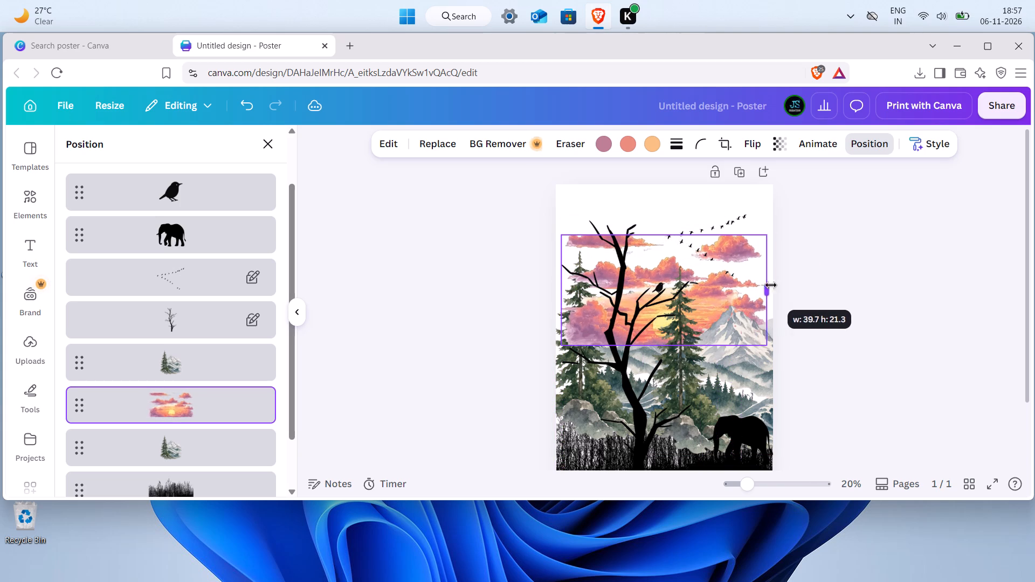
pyautogui.moveTo(771, 285); pyautogui.dragTo(775, 285)
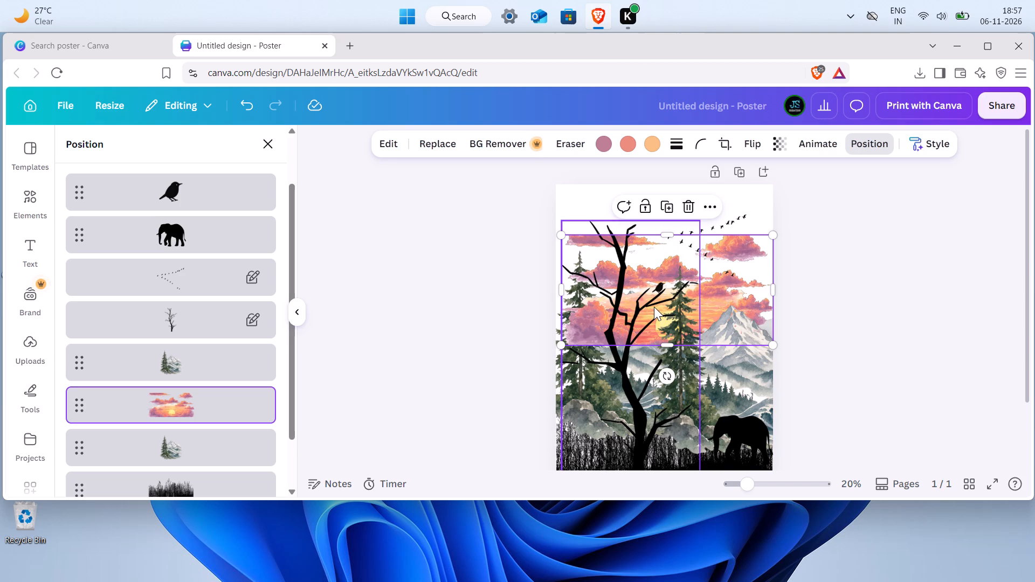
# Centre the sunset graphic against the poster's top edge and stretch its lower edge down to a height of about 26.9.
pyautogui.moveTo(654, 307); pyautogui.dragTo(648, 258)
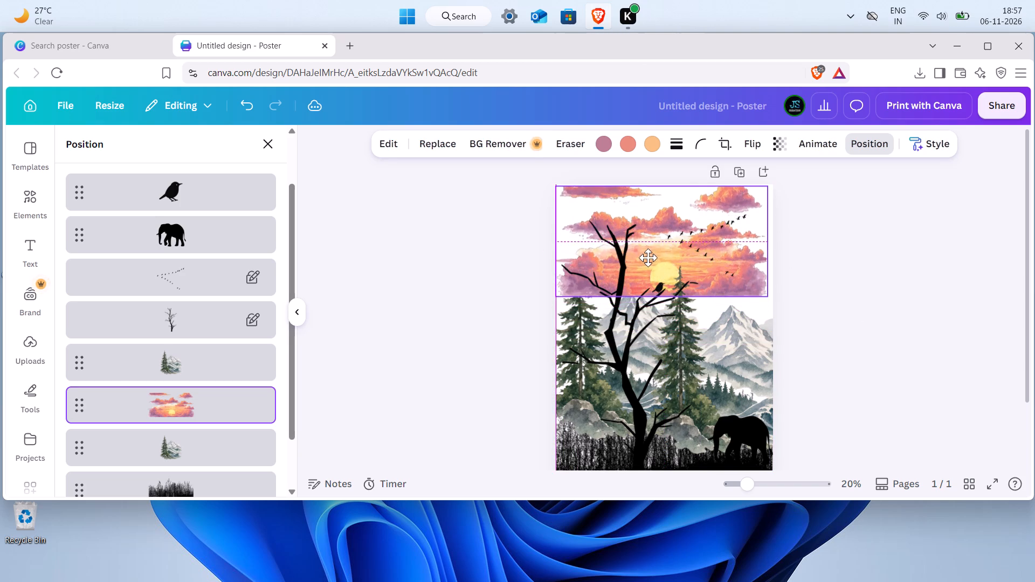
pyautogui.moveTo(648, 258); pyautogui.dragTo(650, 257)
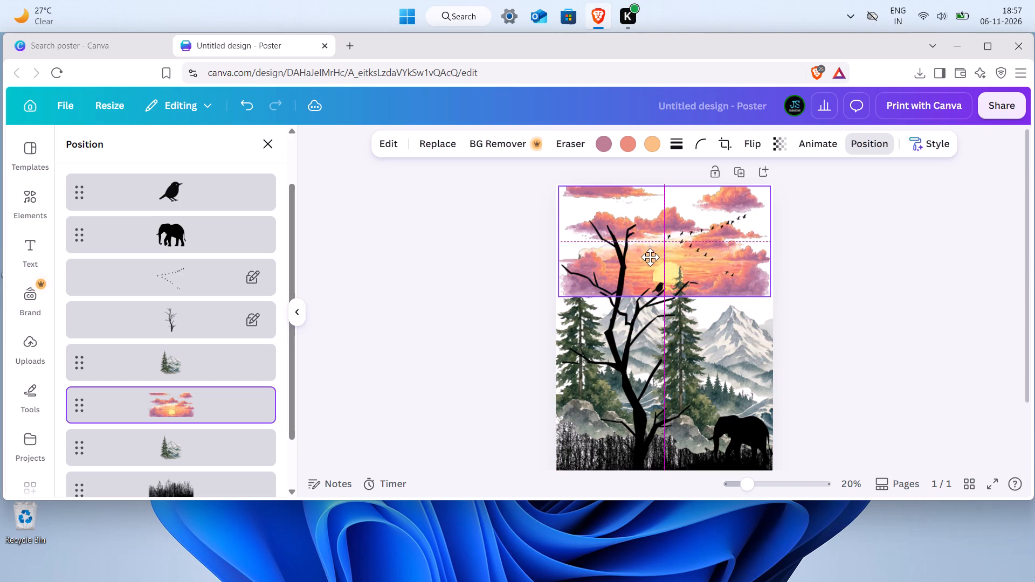
pyautogui.moveTo(650, 257); pyautogui.dragTo(651, 254)
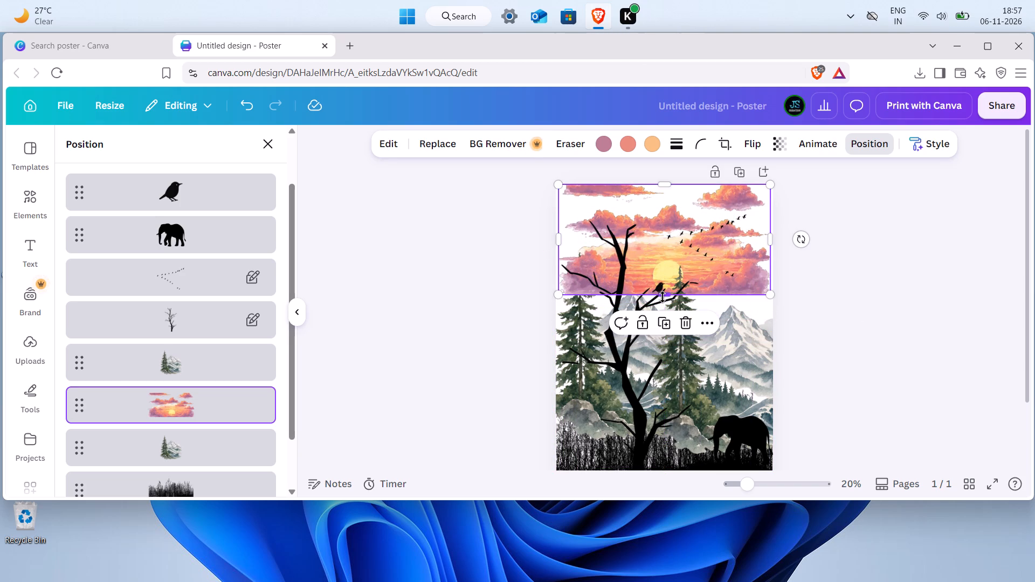
pyautogui.moveTo(663, 297); pyautogui.dragTo(663, 324)
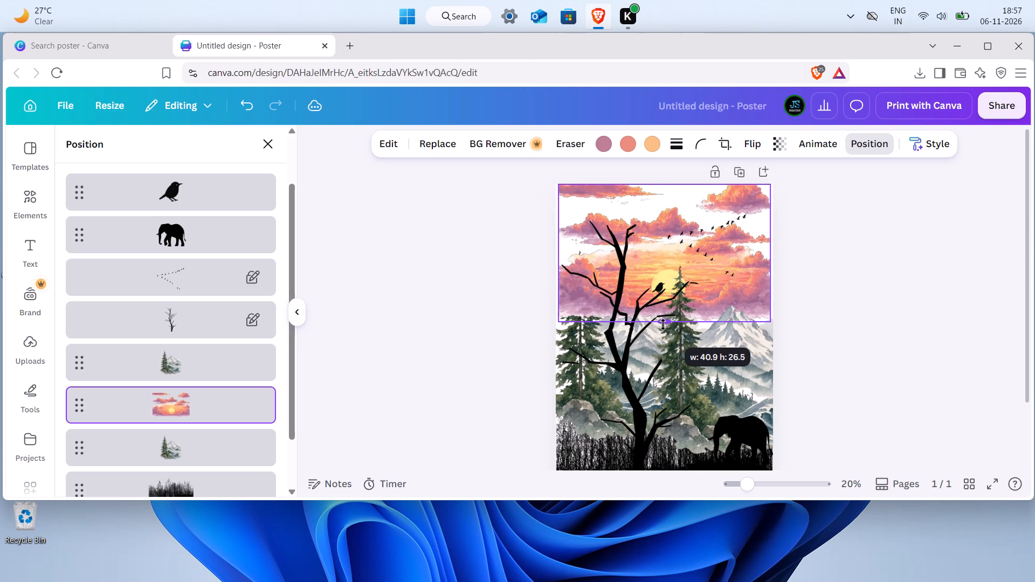
pyautogui.moveTo(663, 324); pyautogui.dragTo(663, 325)
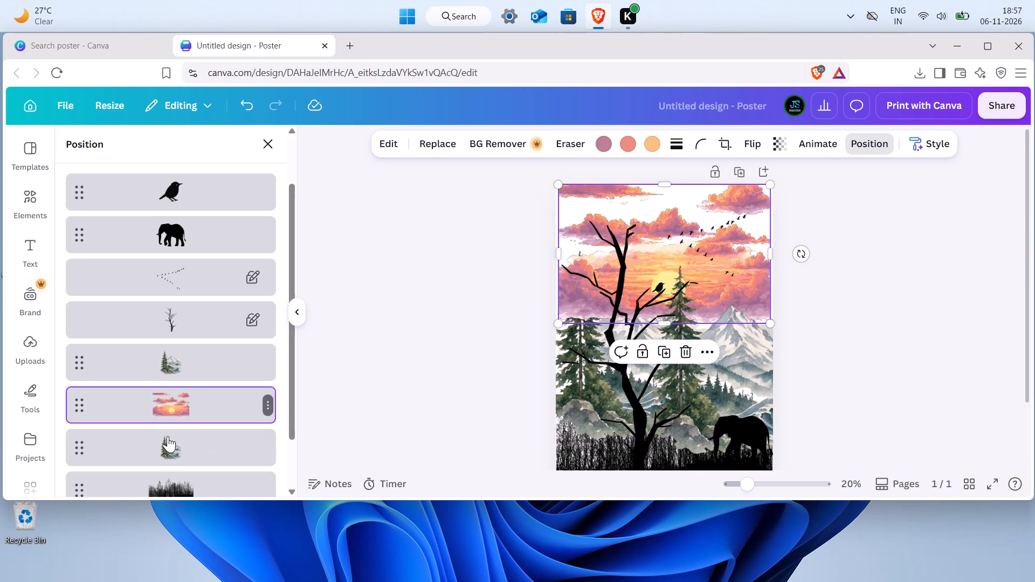
# Move the sunset layer behind both pine-and-mountain layers and the grass, directly above the white background.
pyautogui.moveTo(183, 408); pyautogui.dragTo(178, 498)
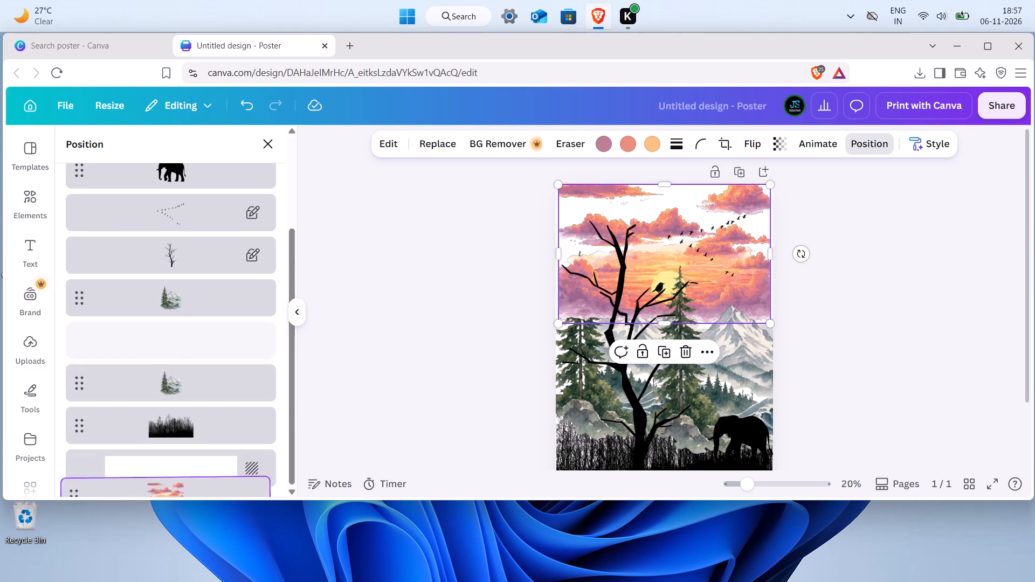
pyautogui.moveTo(178, 498); pyautogui.dragTo(194, 455)
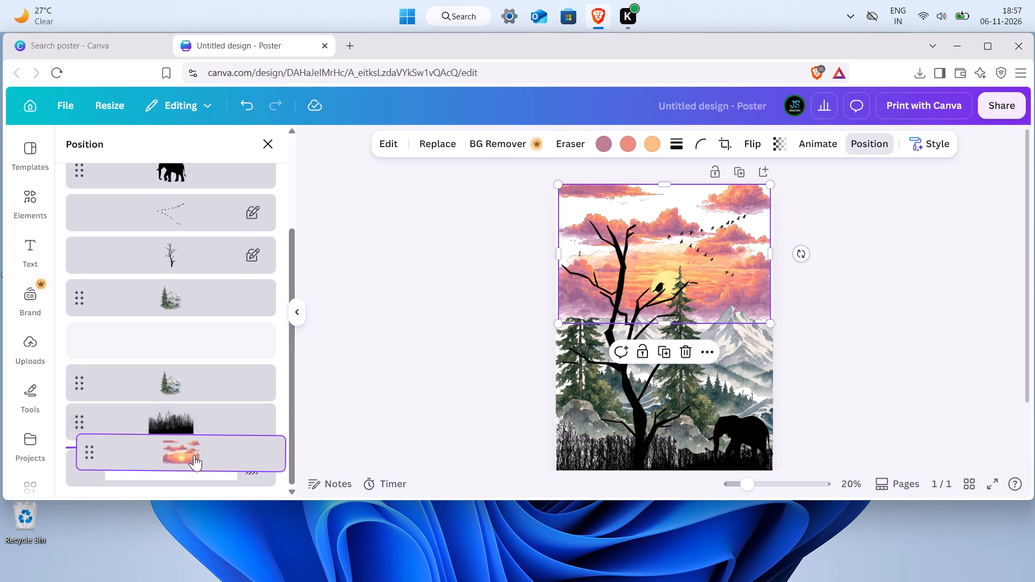
pyautogui.click(470, 266)
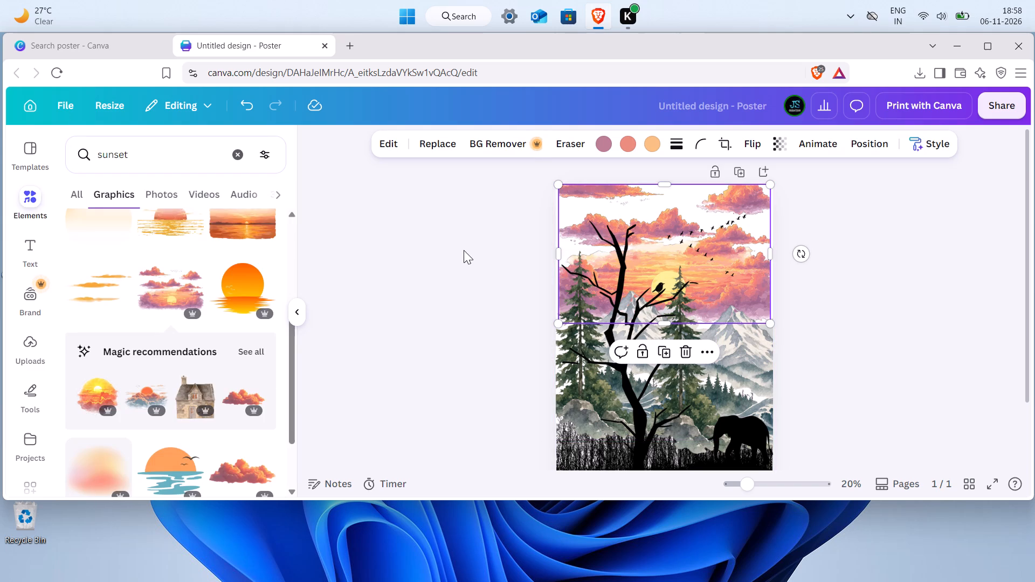
# Widen the sunset graphic past the page's left edge to a width of about 43.8.
pyautogui.click(556, 251)
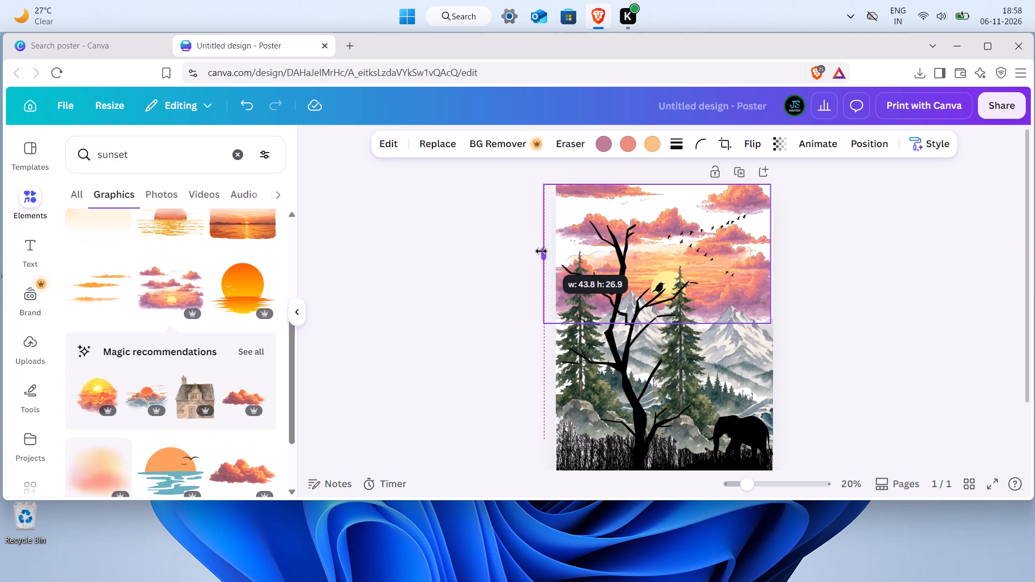
pyautogui.click(424, 253)
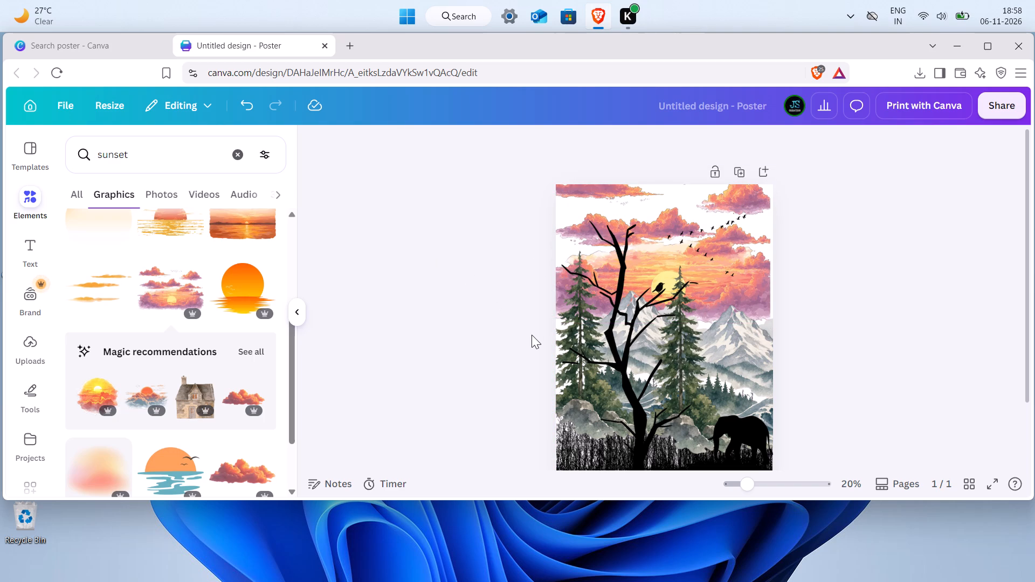
pyautogui.click(924, 293)
pyautogui.tripleClick(378, 272)
# Shift the single black bird slightly up and to the right above its branch, in front of the sun.
pyautogui.moveTo(745, 495); pyautogui.dragTo(760, 495)
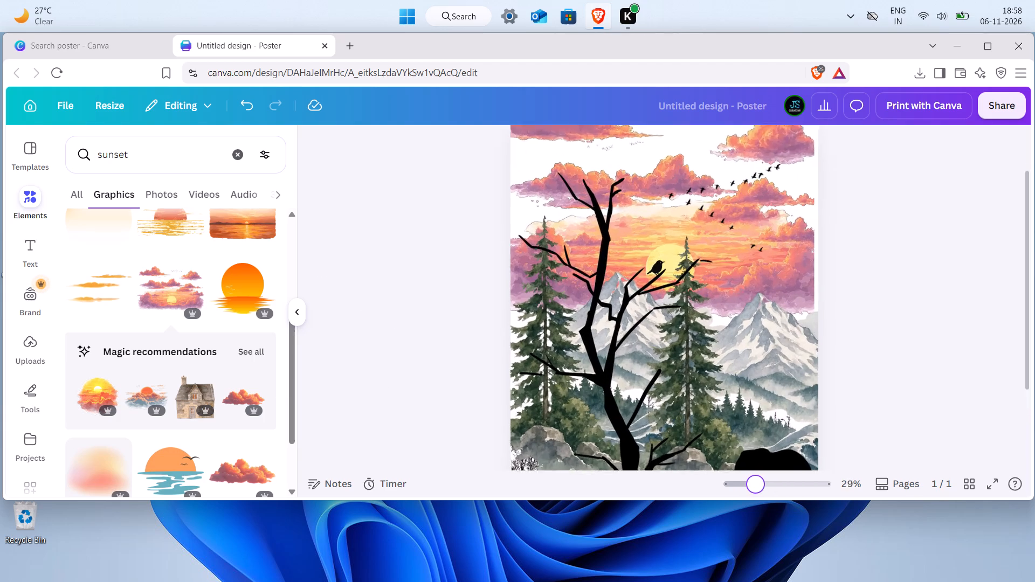
pyautogui.moveTo(760, 495); pyautogui.dragTo(781, 496)
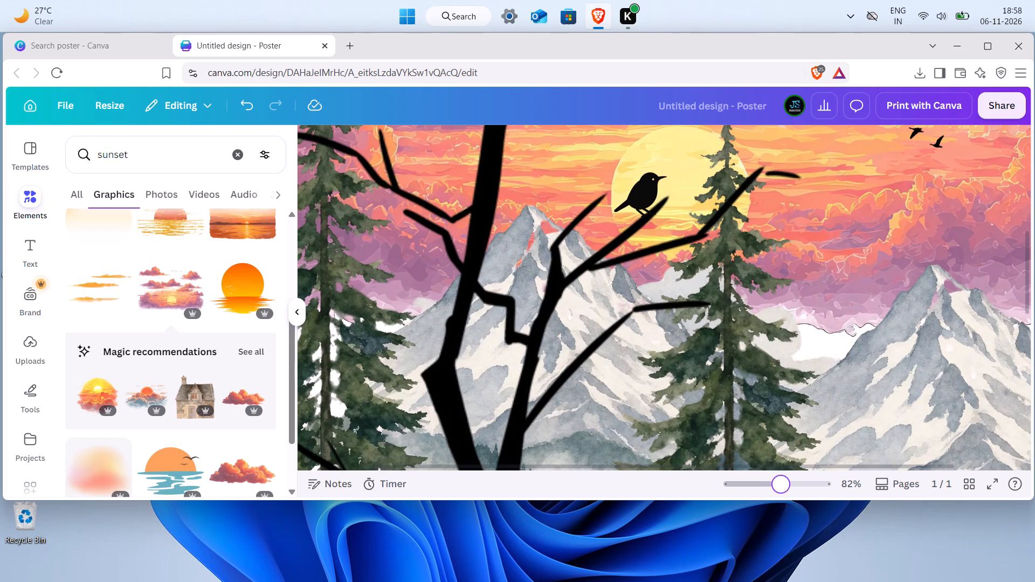
pyautogui.moveTo(781, 496); pyautogui.dragTo(777, 489)
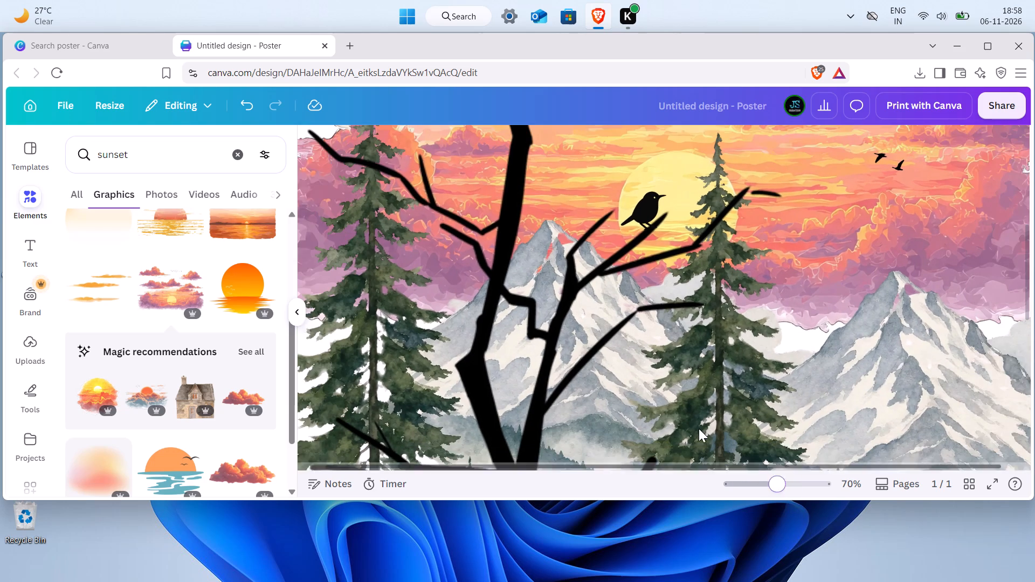
pyautogui.click(641, 214)
pyautogui.moveTo(641, 214); pyautogui.dragTo(641, 213)
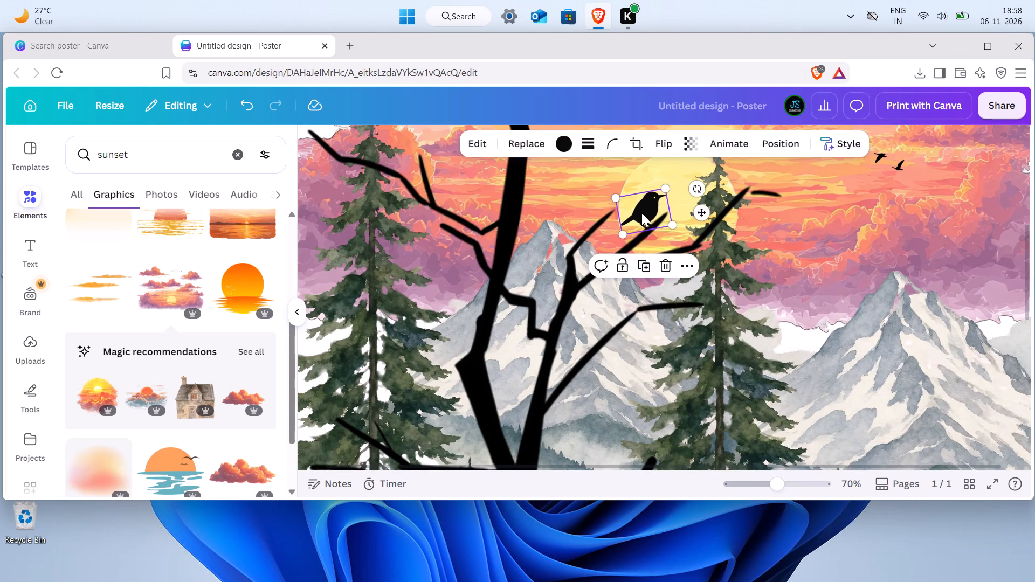
pyautogui.moveTo(641, 213); pyautogui.dragTo(648, 209)
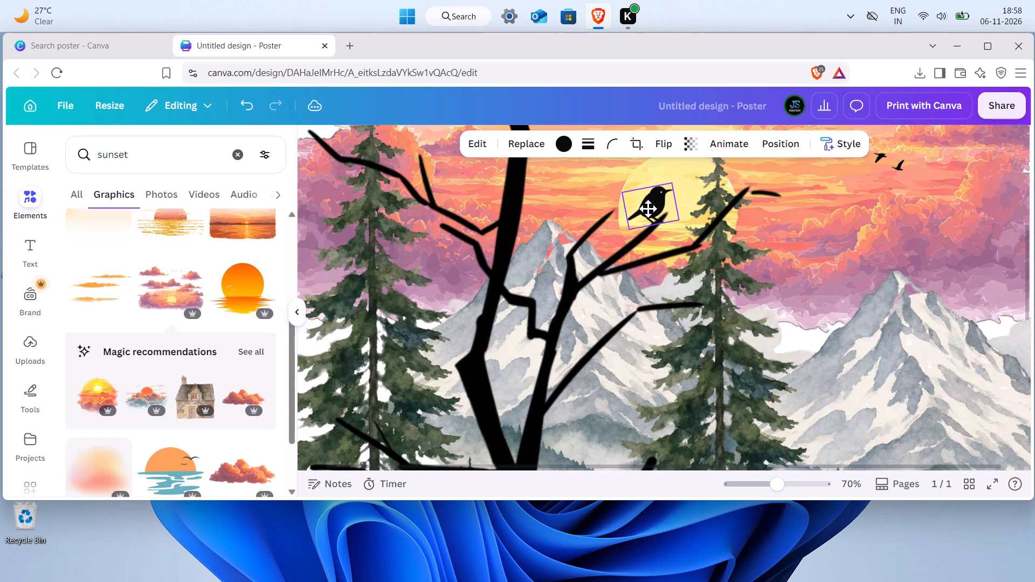
pyautogui.moveTo(648, 209); pyautogui.dragTo(650, 206)
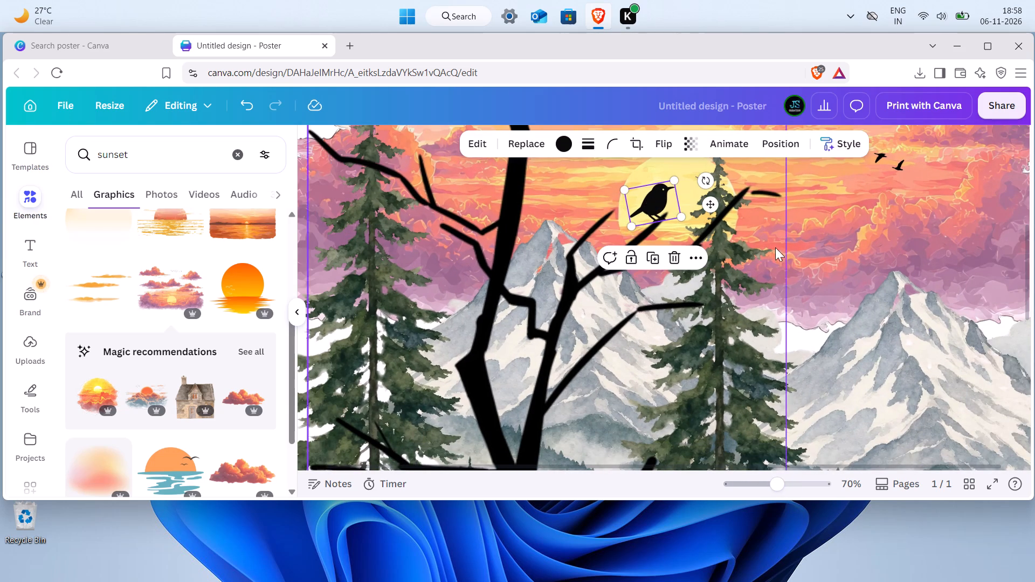
pyautogui.click(861, 237)
# Shrink the single bird proportionally from its lower-left corner to about 2.3 by 1.7.
pyautogui.scroll(-4, 865, 287)
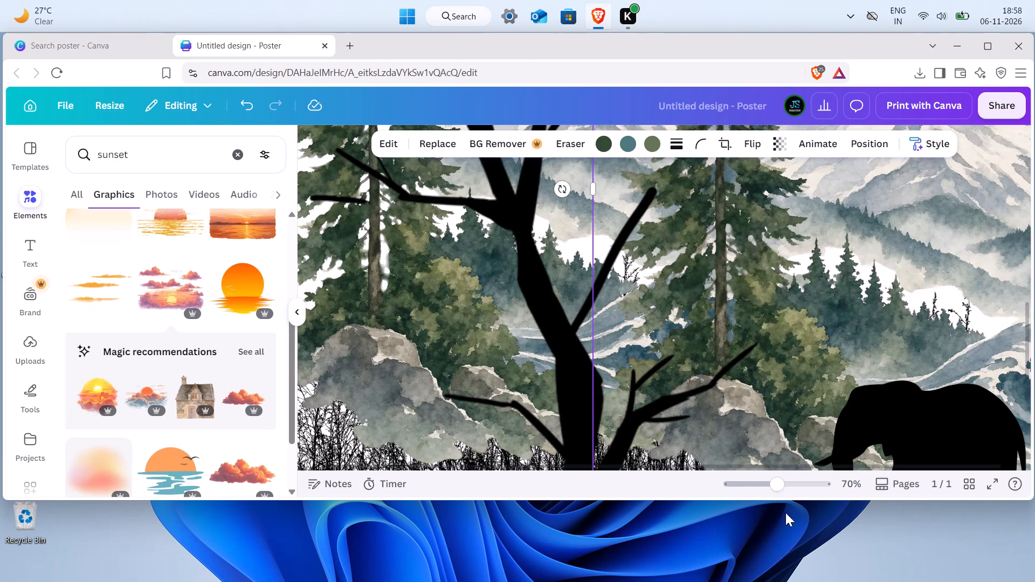
pyautogui.moveTo(777, 484); pyautogui.dragTo(747, 480)
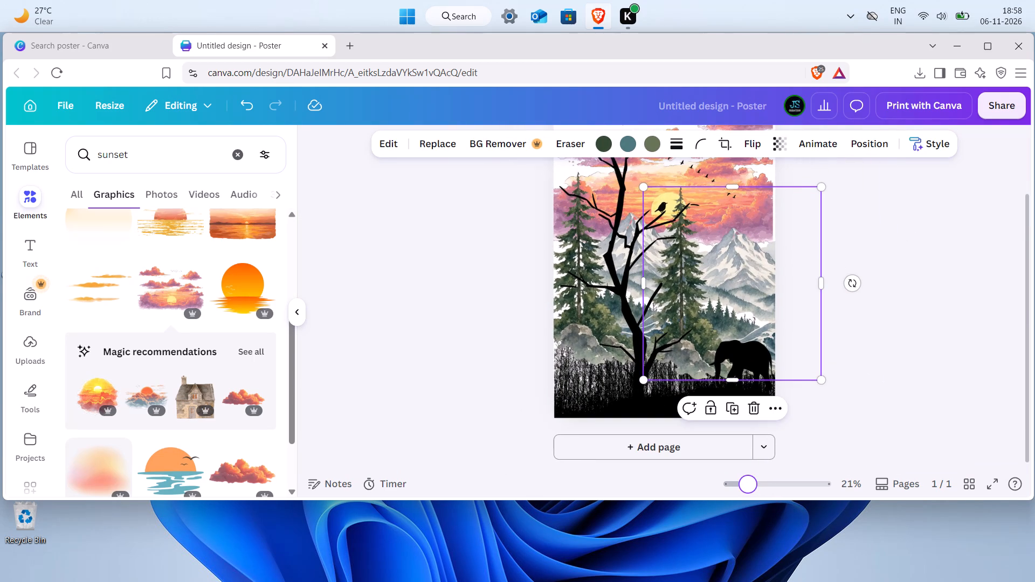
pyautogui.moveTo(747, 480); pyautogui.dragTo(749, 481)
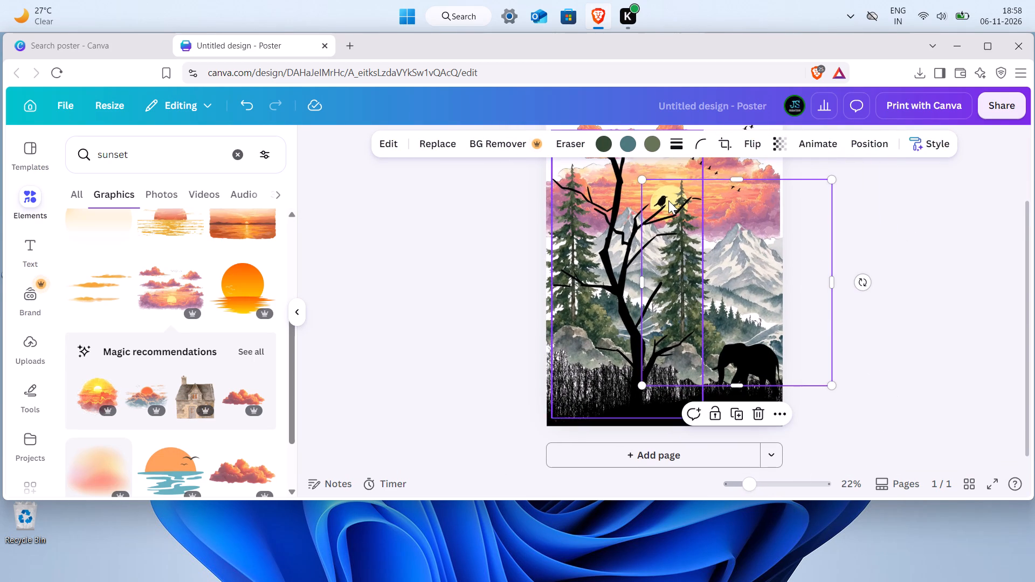
pyautogui.click(663, 198)
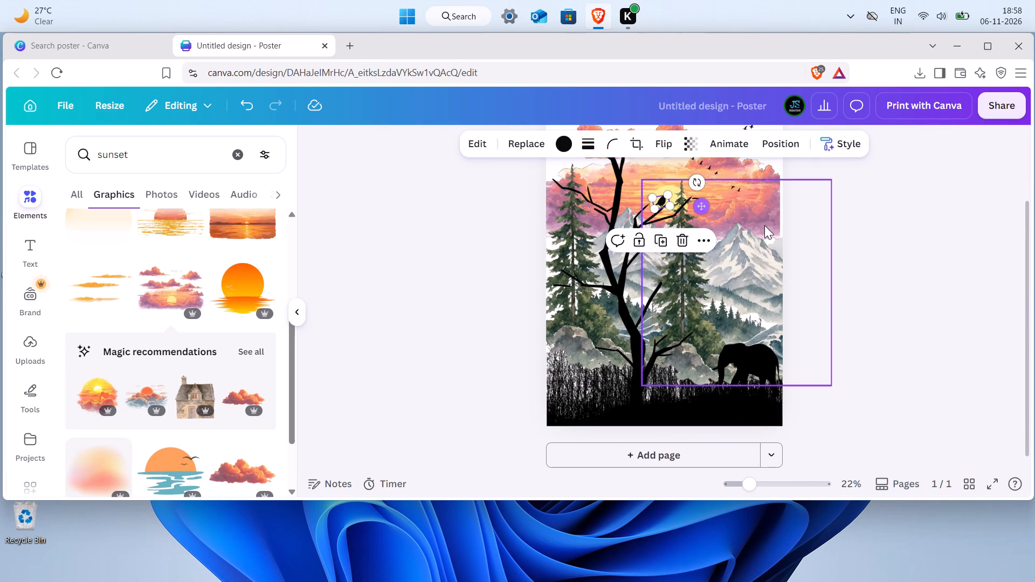
pyautogui.moveTo(751, 488); pyautogui.dragTo(786, 491)
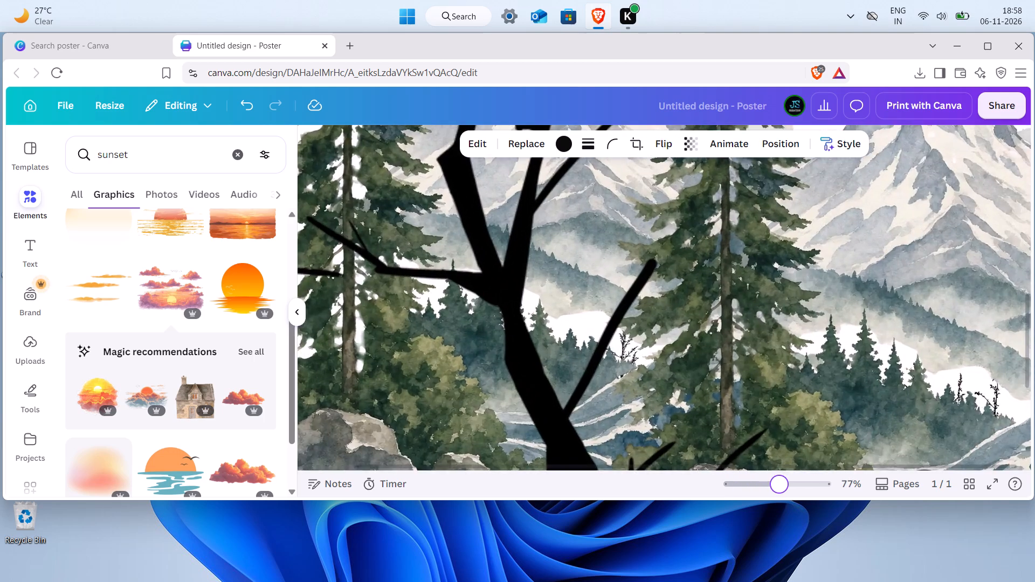
pyautogui.moveTo(786, 491); pyautogui.dragTo(787, 491)
pyautogui.scroll(9, 627, 295)
pyautogui.scroll(-2, 673, 352)
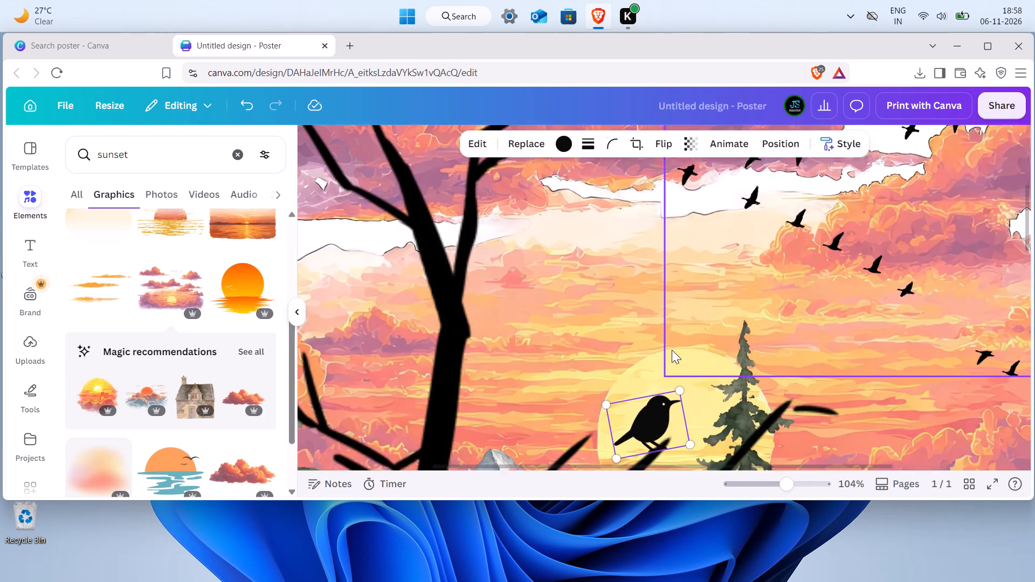
pyautogui.moveTo(617, 377); pyautogui.dragTo(622, 373)
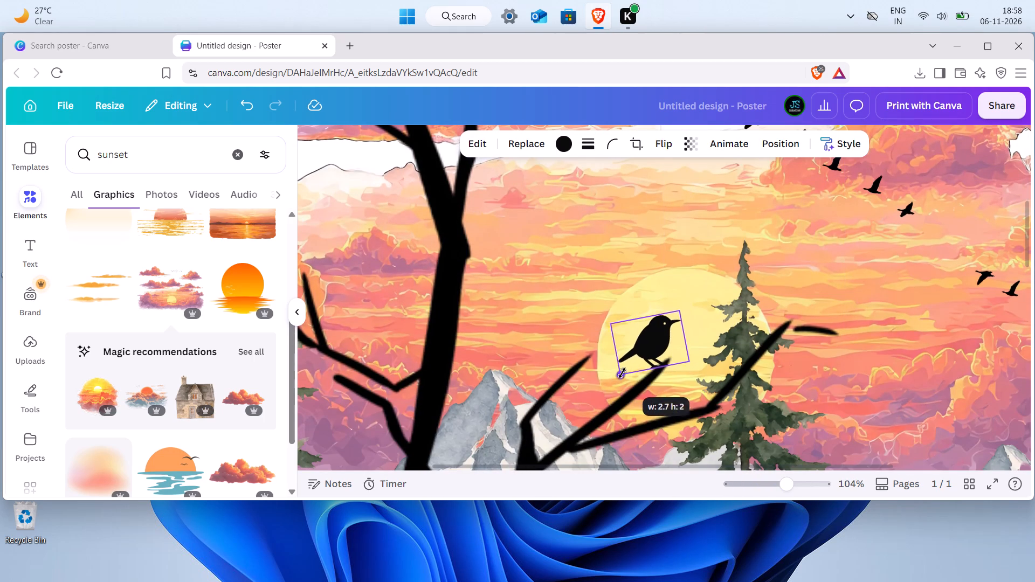
pyautogui.moveTo(622, 373); pyautogui.dragTo(631, 366)
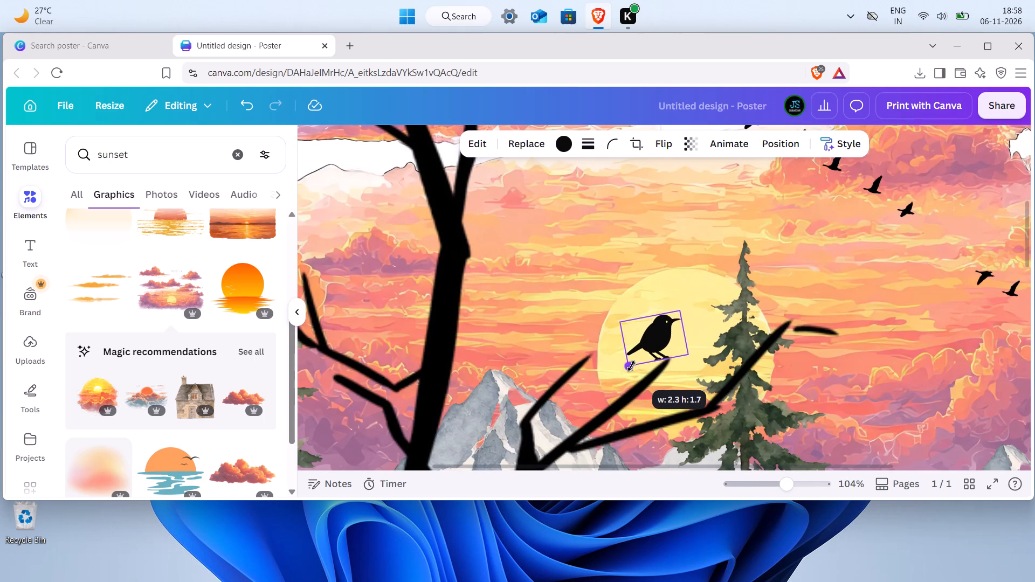
pyautogui.moveTo(631, 366); pyautogui.dragTo(632, 366)
# Reposition the shrunken bird so its feet rest on the tip of the bare tree's branch.
pyautogui.moveTo(653, 334); pyautogui.dragTo(654, 338)
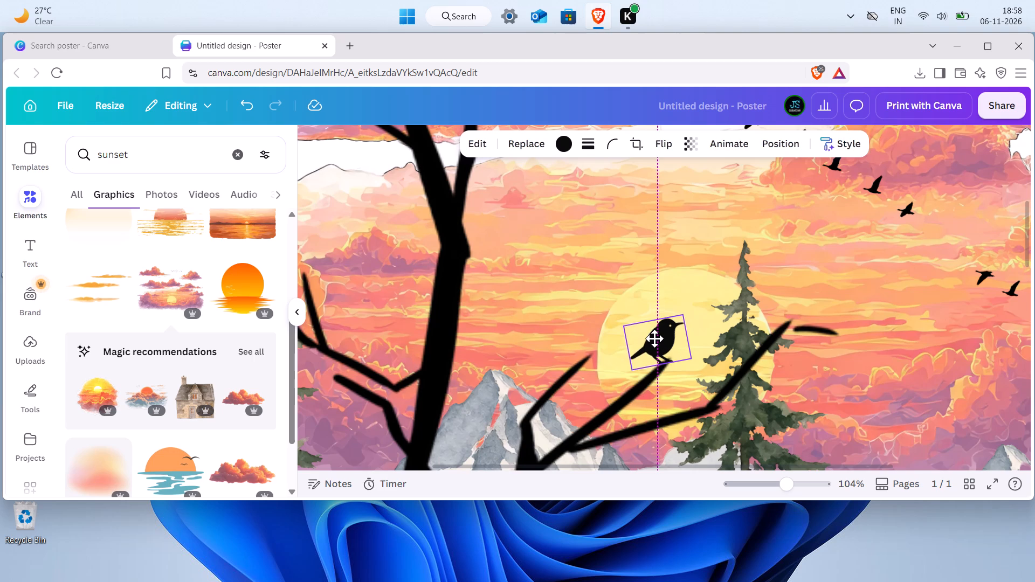
pyautogui.moveTo(654, 338); pyautogui.dragTo(650, 339)
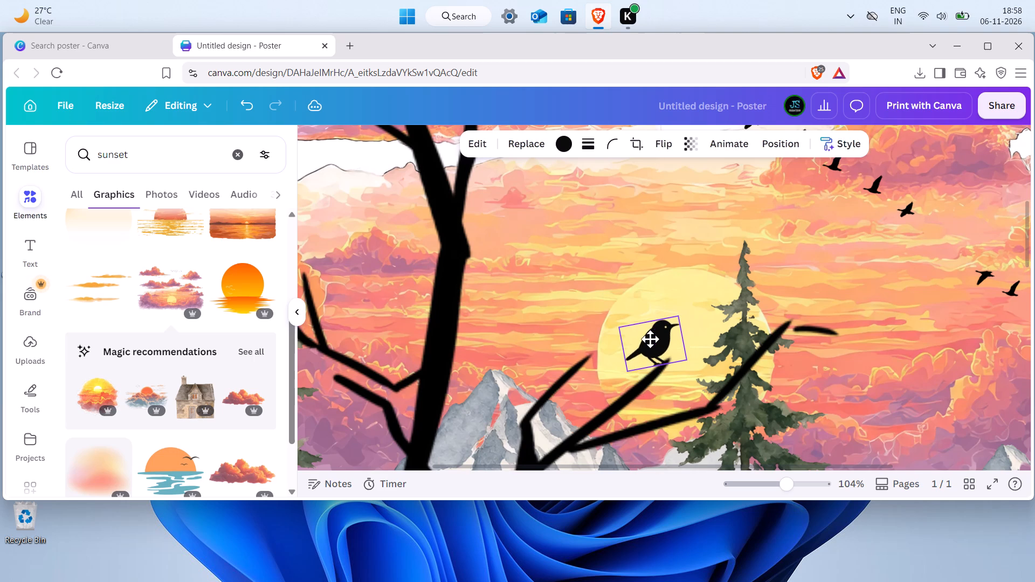
pyautogui.moveTo(650, 339); pyautogui.dragTo(657, 343)
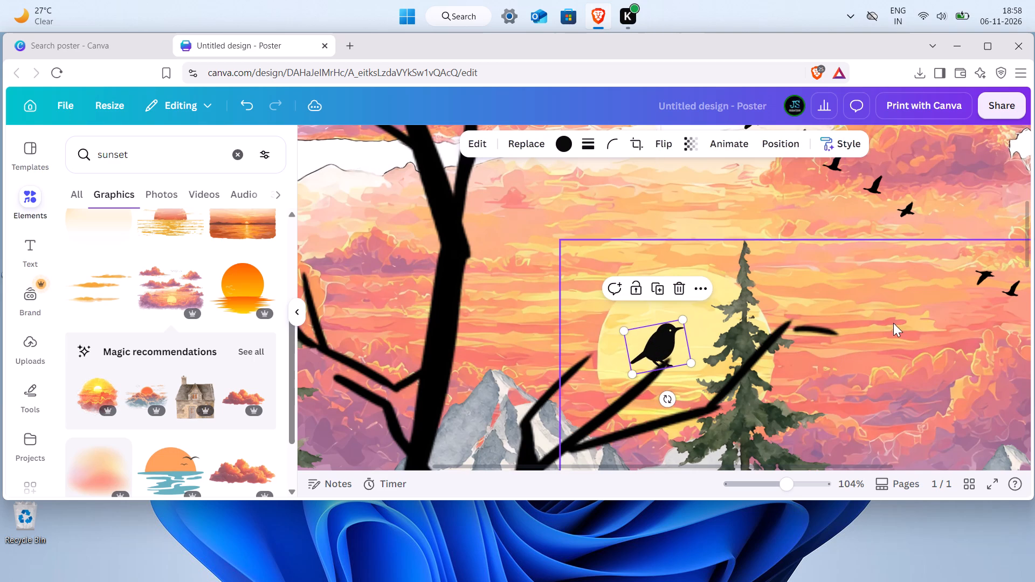
pyautogui.click(895, 322)
pyautogui.click(663, 343)
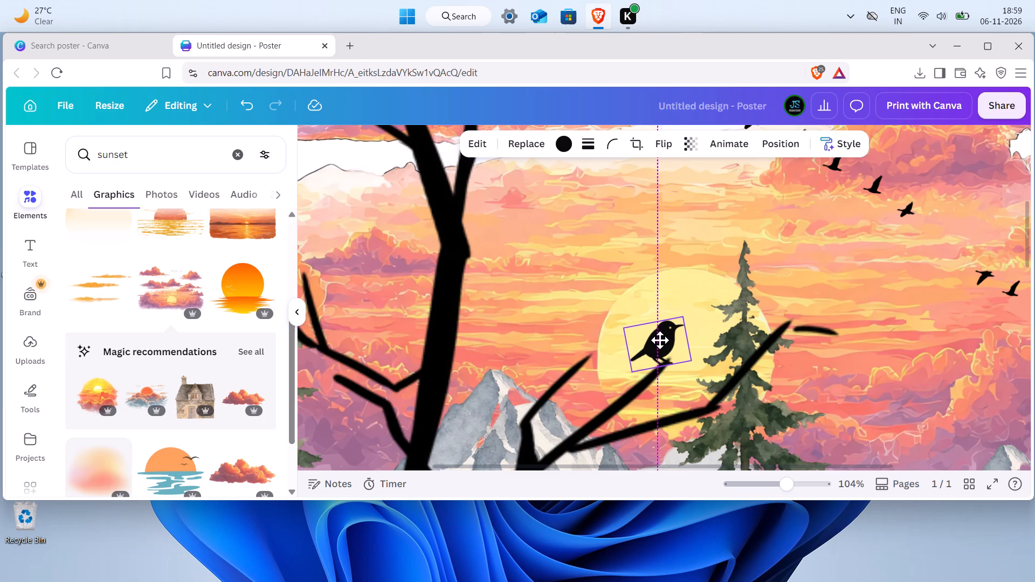
pyautogui.click(860, 337)
pyautogui.scroll(-3, 744, 345)
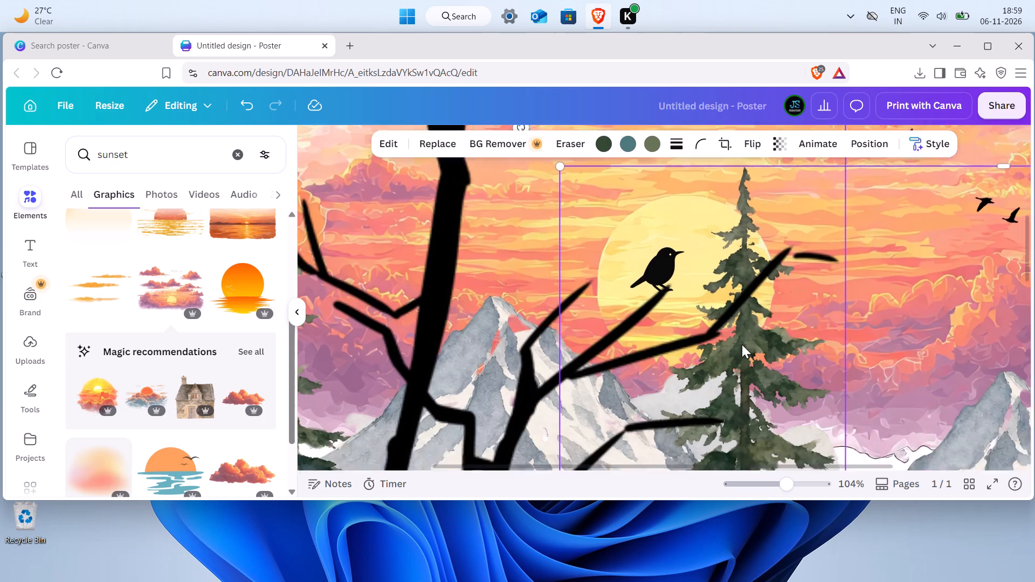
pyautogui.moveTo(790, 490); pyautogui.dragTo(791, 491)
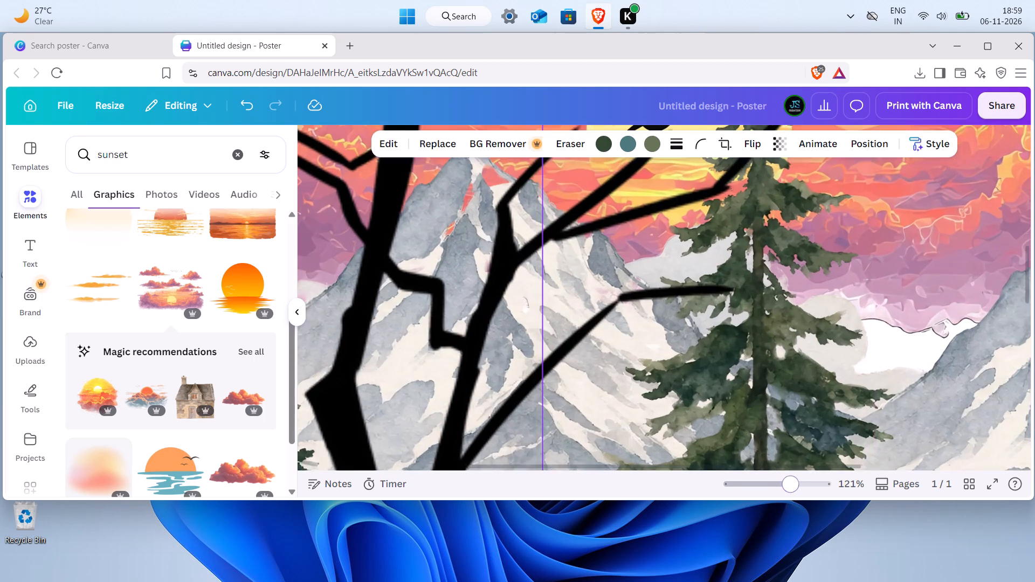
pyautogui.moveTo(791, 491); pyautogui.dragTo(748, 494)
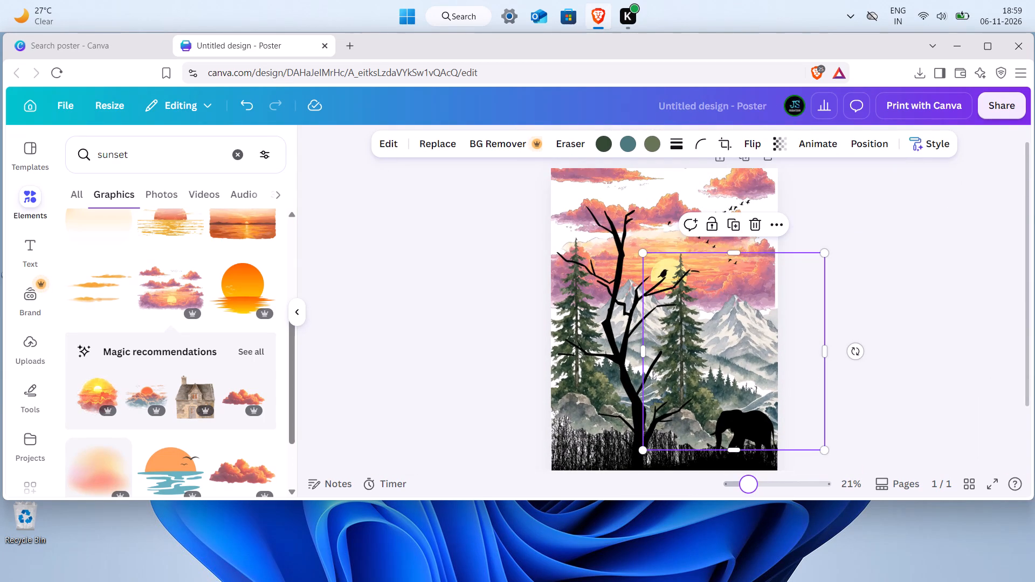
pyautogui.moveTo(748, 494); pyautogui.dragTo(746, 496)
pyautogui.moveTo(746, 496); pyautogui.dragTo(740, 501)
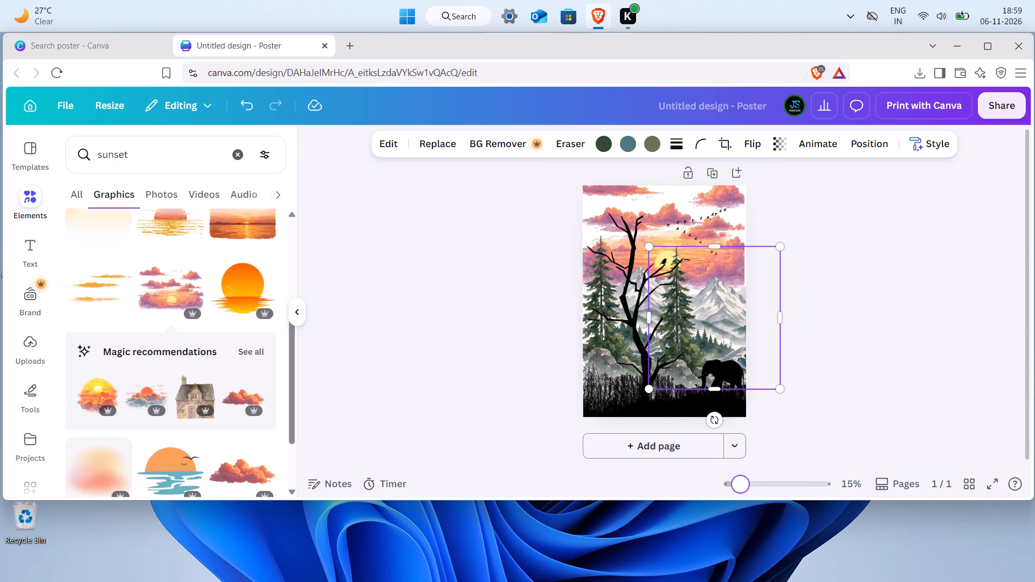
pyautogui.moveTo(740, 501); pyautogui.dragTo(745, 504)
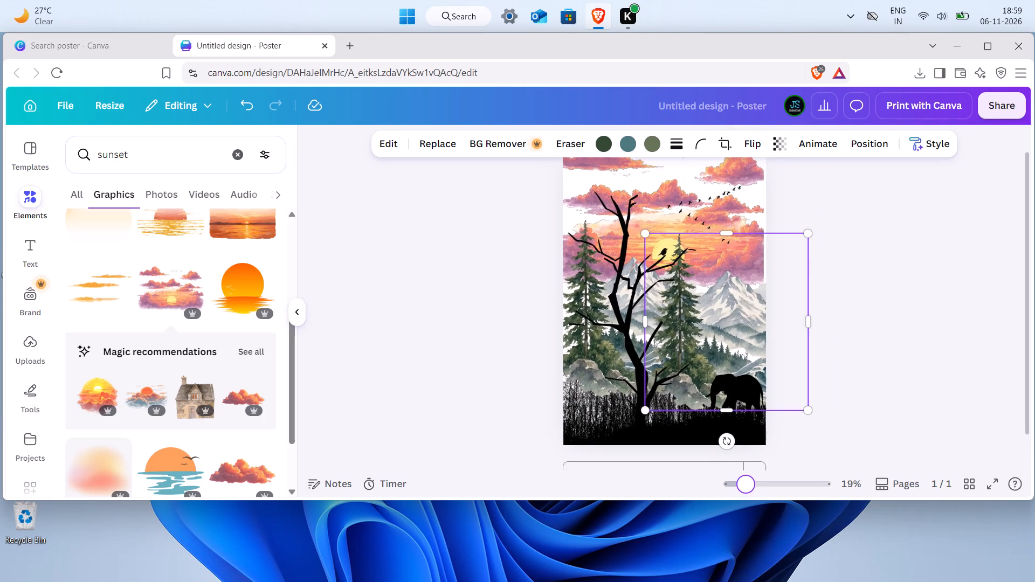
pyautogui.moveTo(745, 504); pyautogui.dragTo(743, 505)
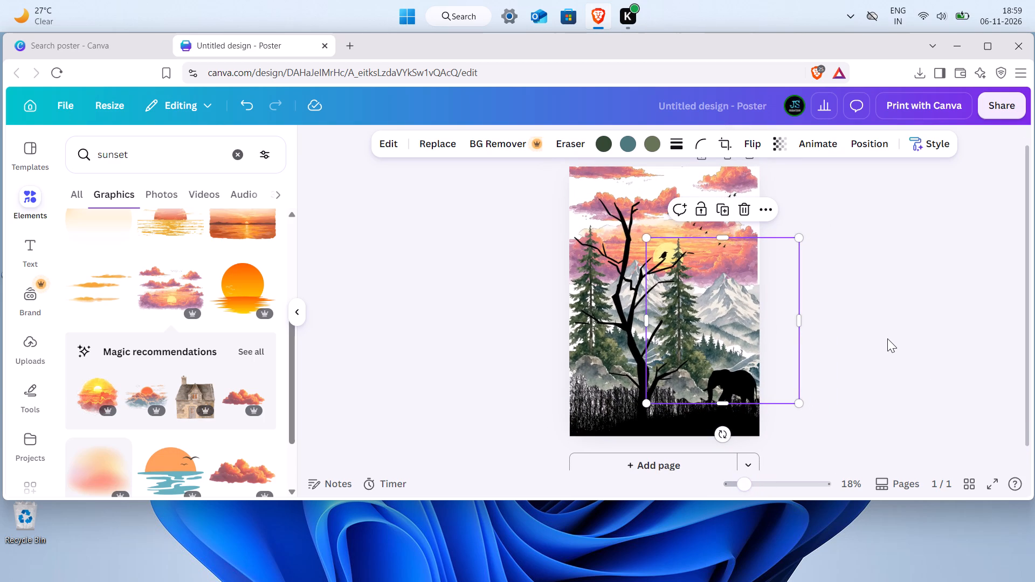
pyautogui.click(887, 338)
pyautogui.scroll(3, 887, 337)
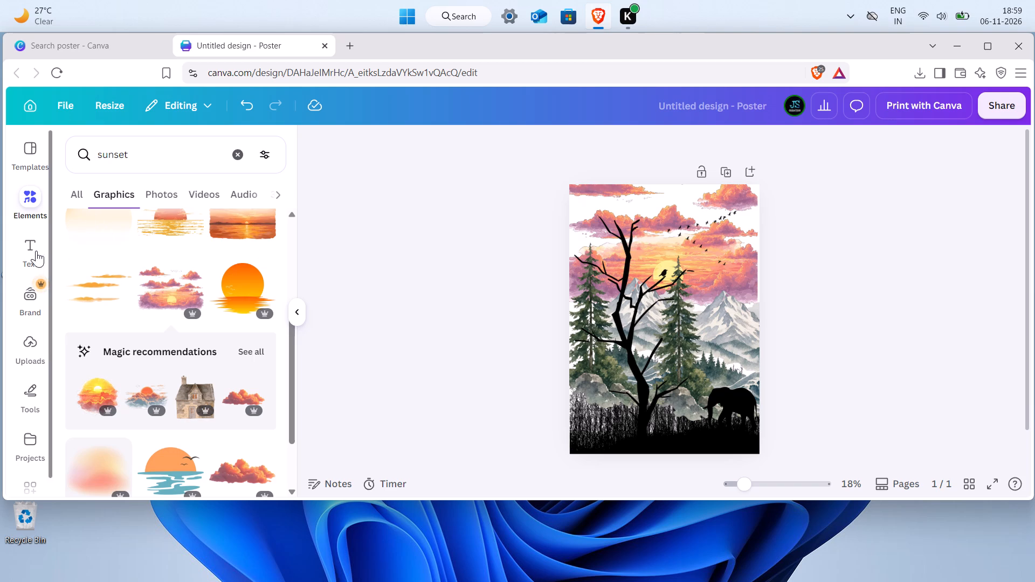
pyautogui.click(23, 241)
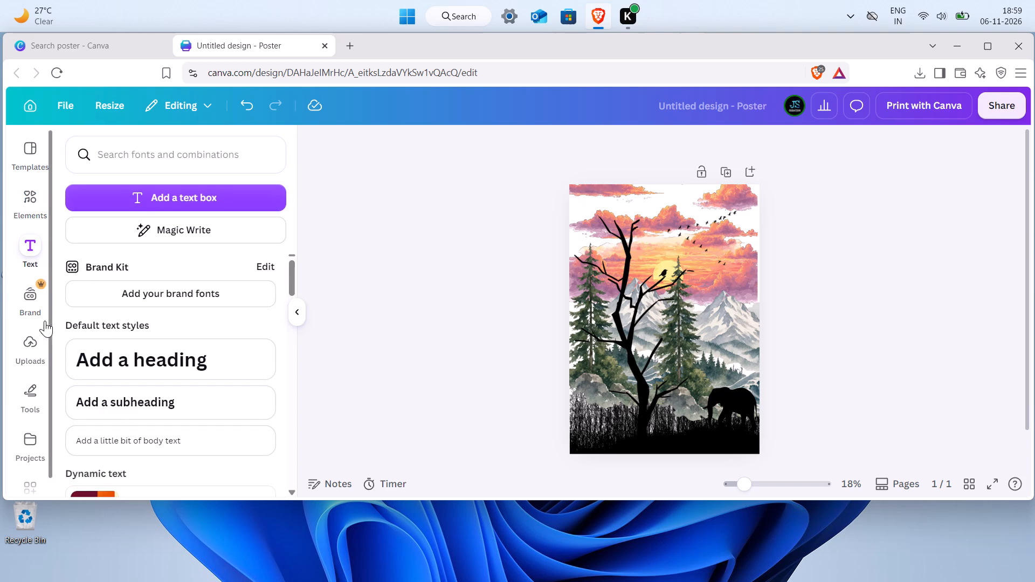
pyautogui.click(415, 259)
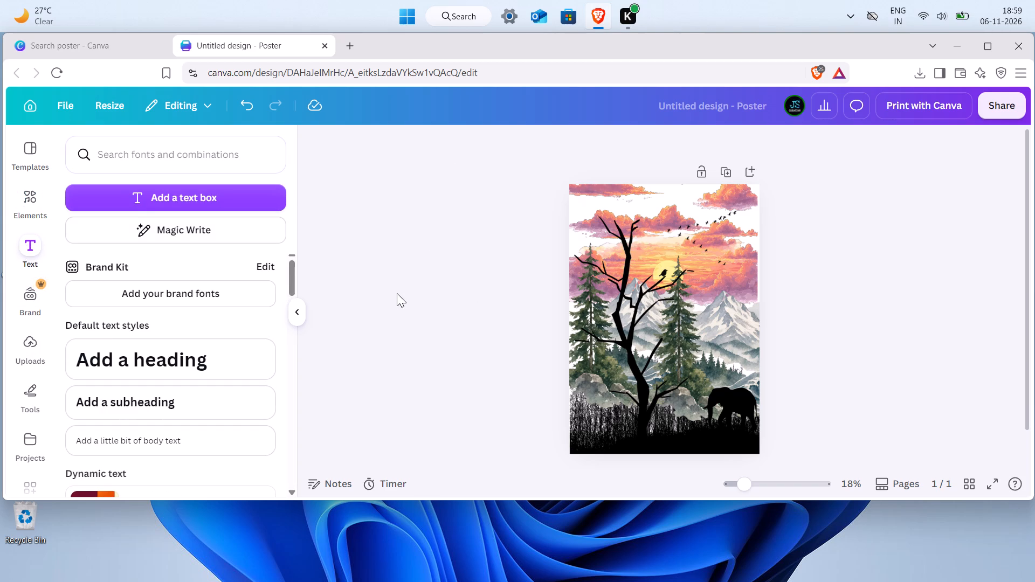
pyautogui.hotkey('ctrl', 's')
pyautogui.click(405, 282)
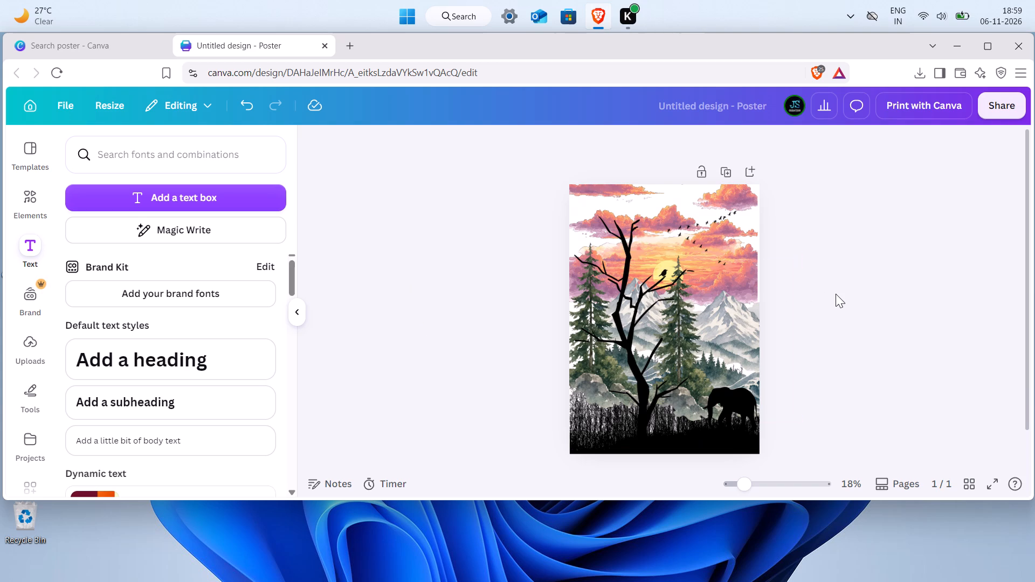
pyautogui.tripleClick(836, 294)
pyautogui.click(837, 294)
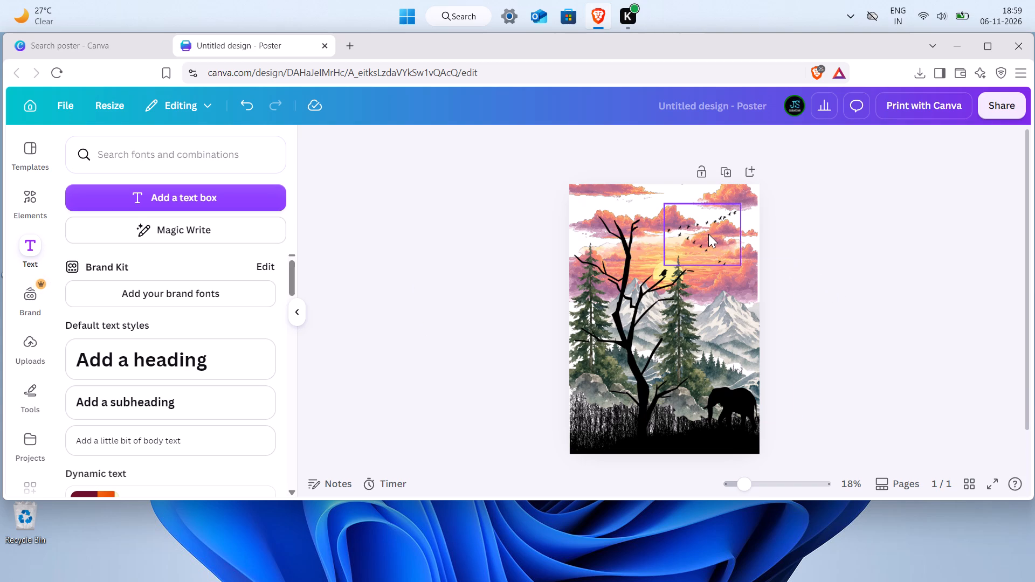
# Release the locks on the flying bird flock and the bare tree.
pyautogui.click(708, 234)
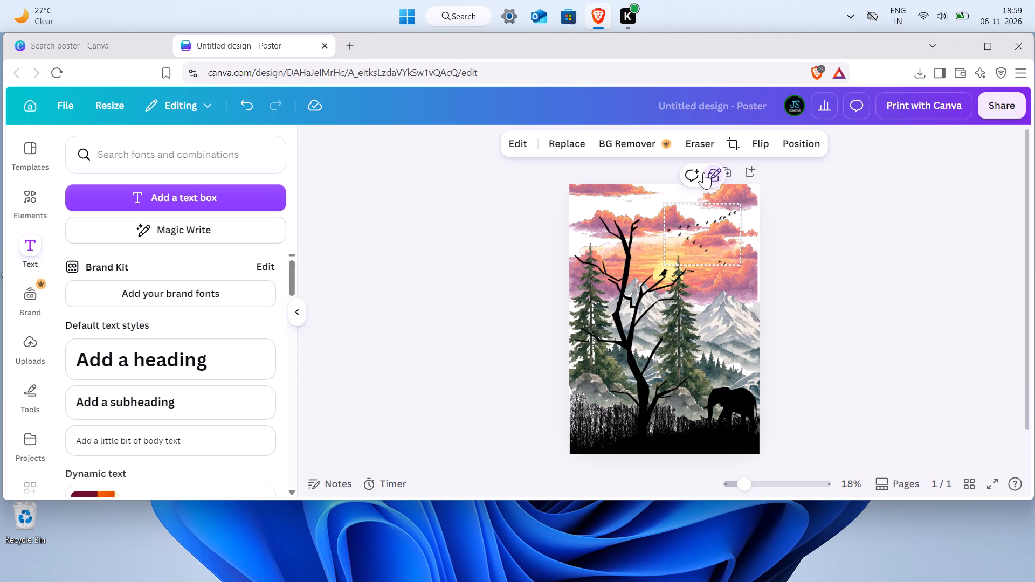
pyautogui.click(623, 230)
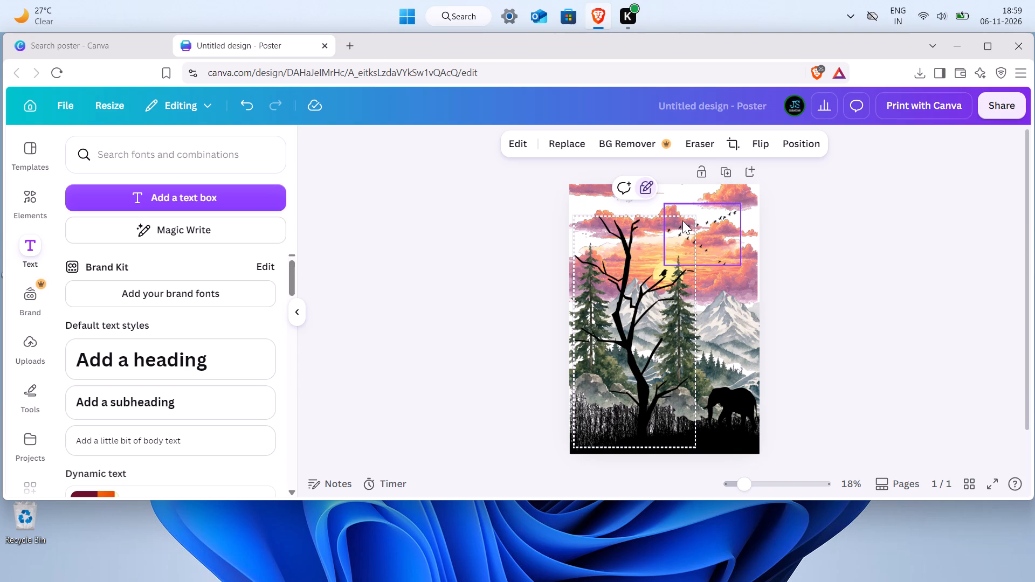
pyautogui.click(706, 223)
pyautogui.click(730, 327)
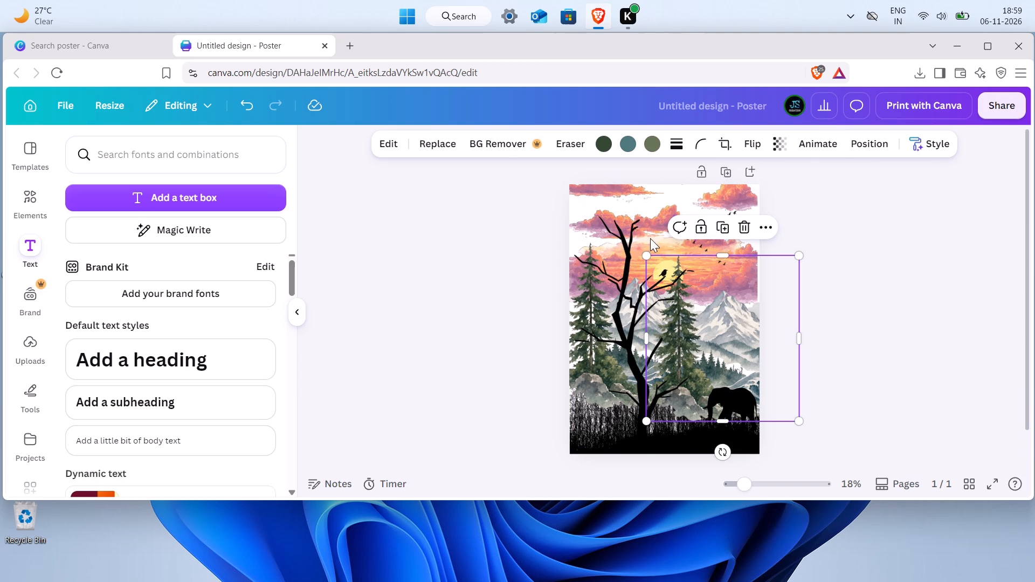
pyautogui.click(640, 235)
pyautogui.click(645, 187)
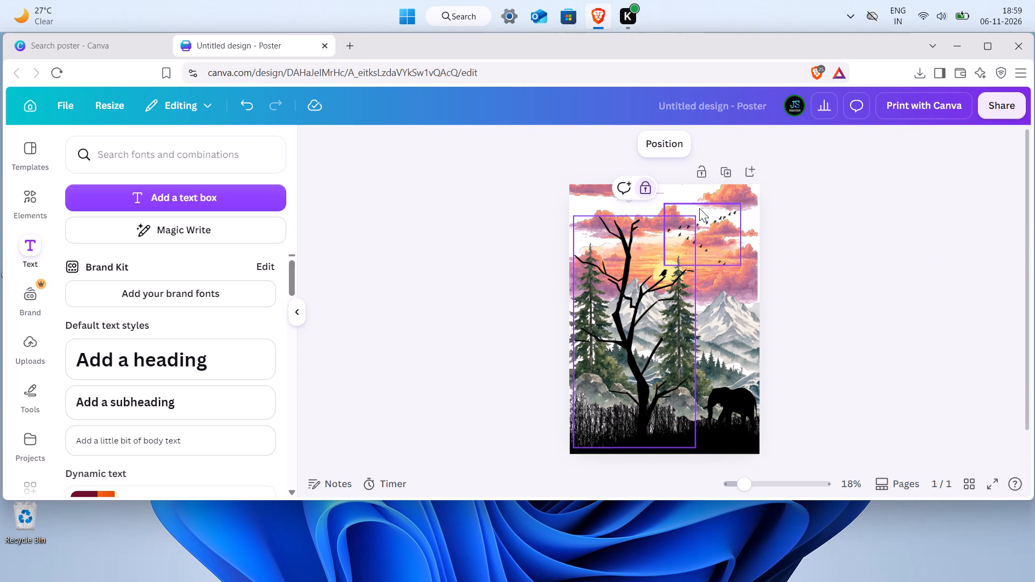
pyautogui.click(702, 208)
pyautogui.click(715, 176)
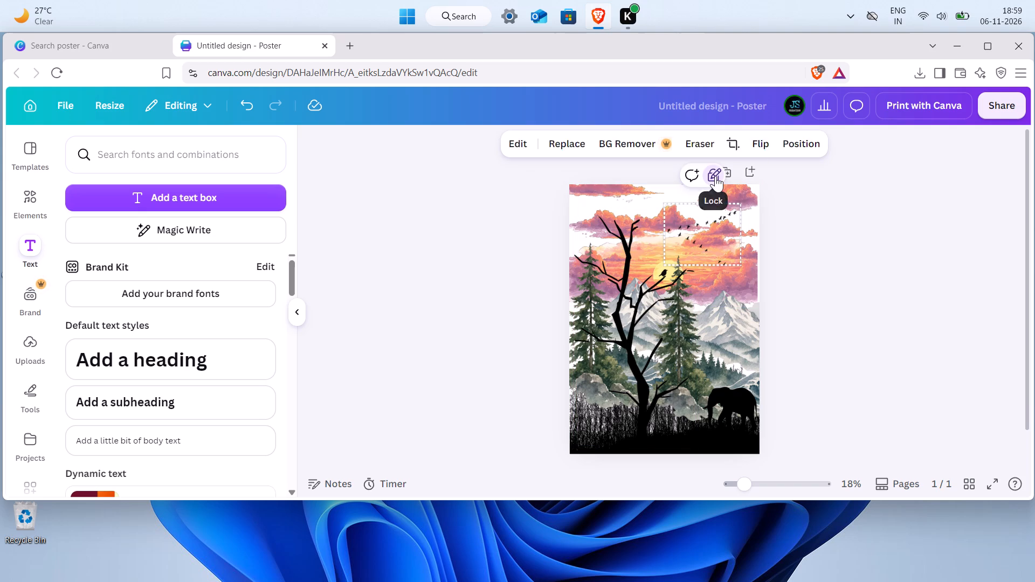
pyautogui.click(701, 326)
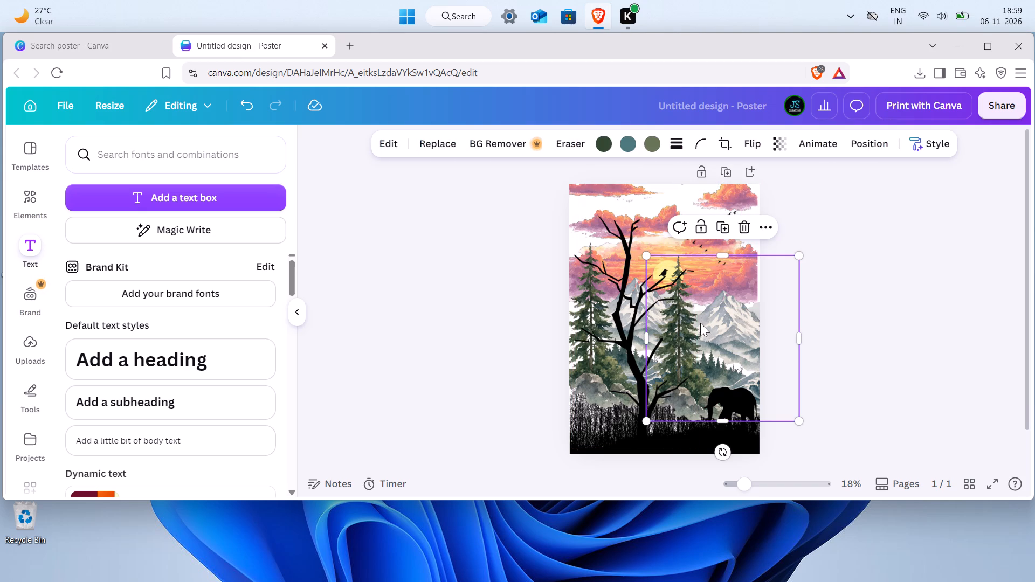
pyautogui.click(845, 245)
pyautogui.click(703, 225)
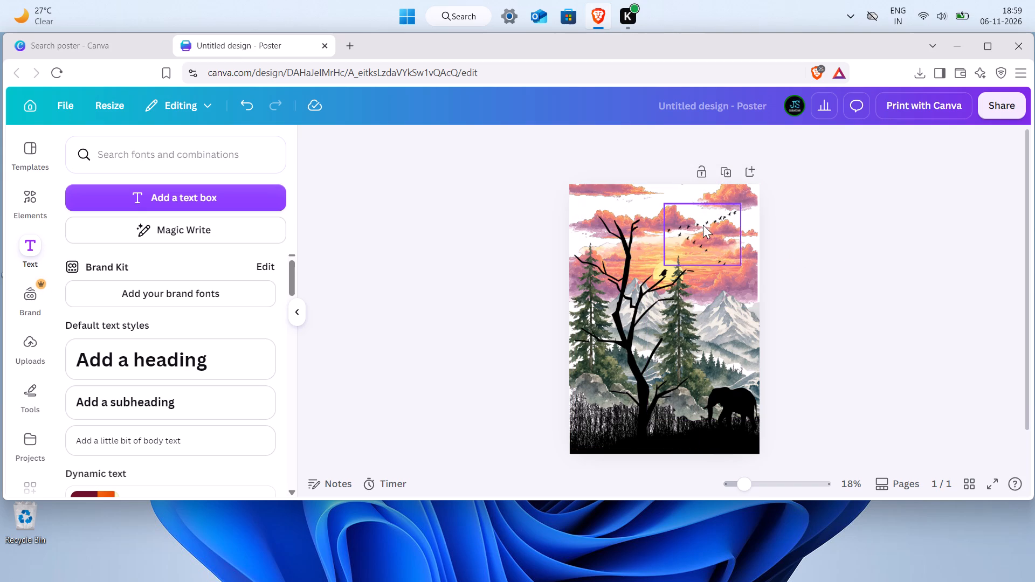
pyautogui.click(712, 174)
pyautogui.click(814, 227)
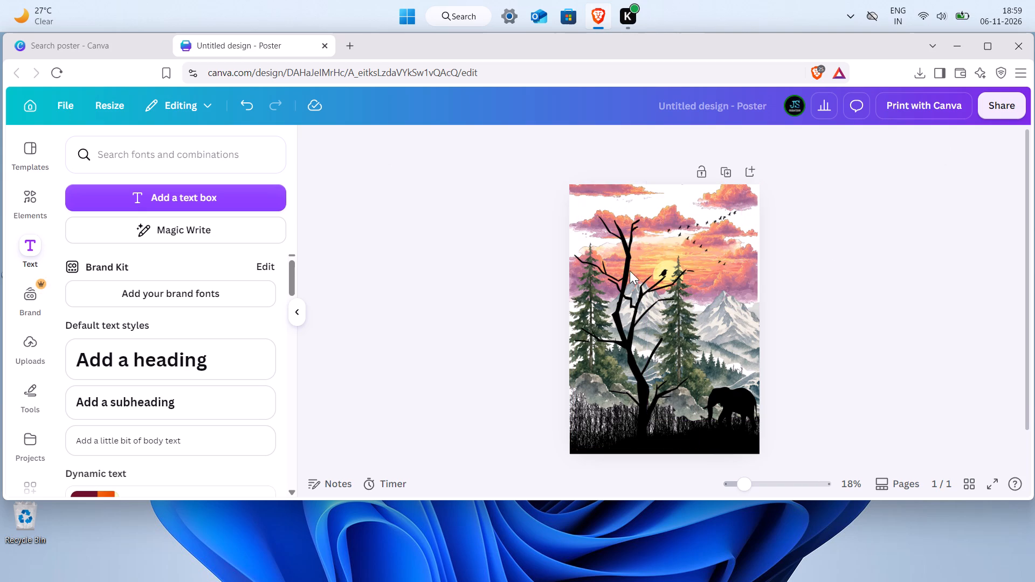
pyautogui.click(596, 272)
pyautogui.click(645, 191)
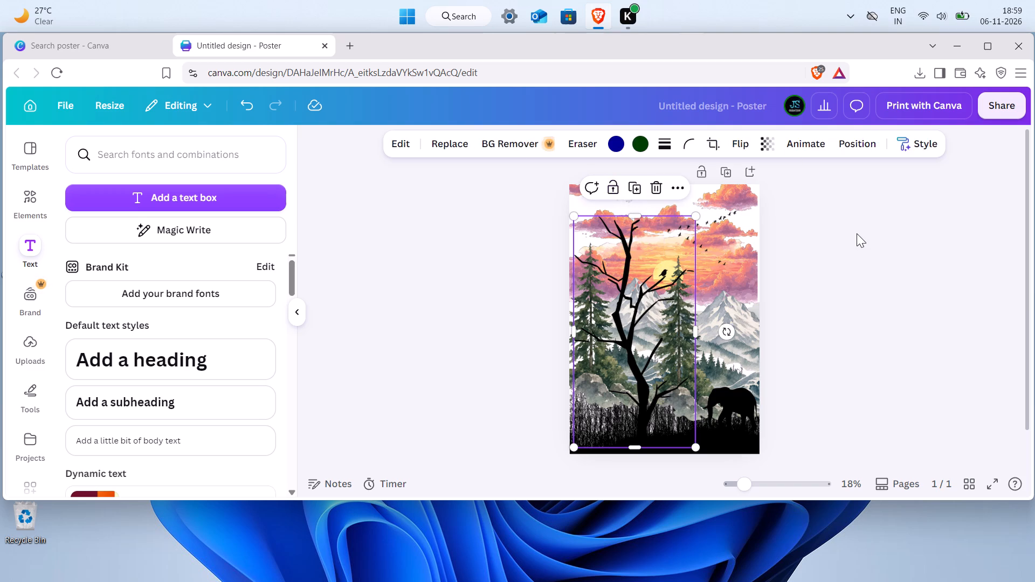
pyautogui.click(857, 233)
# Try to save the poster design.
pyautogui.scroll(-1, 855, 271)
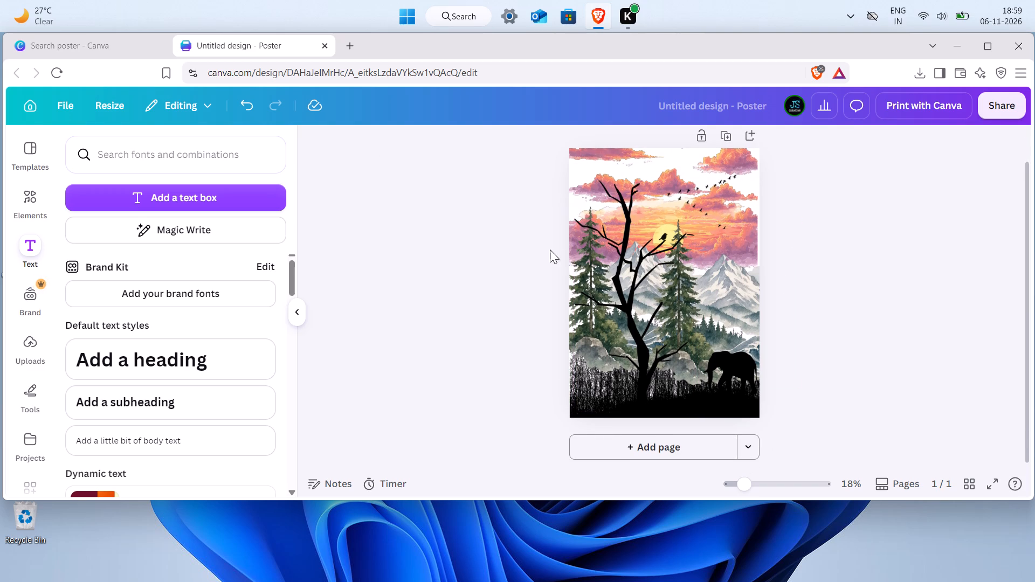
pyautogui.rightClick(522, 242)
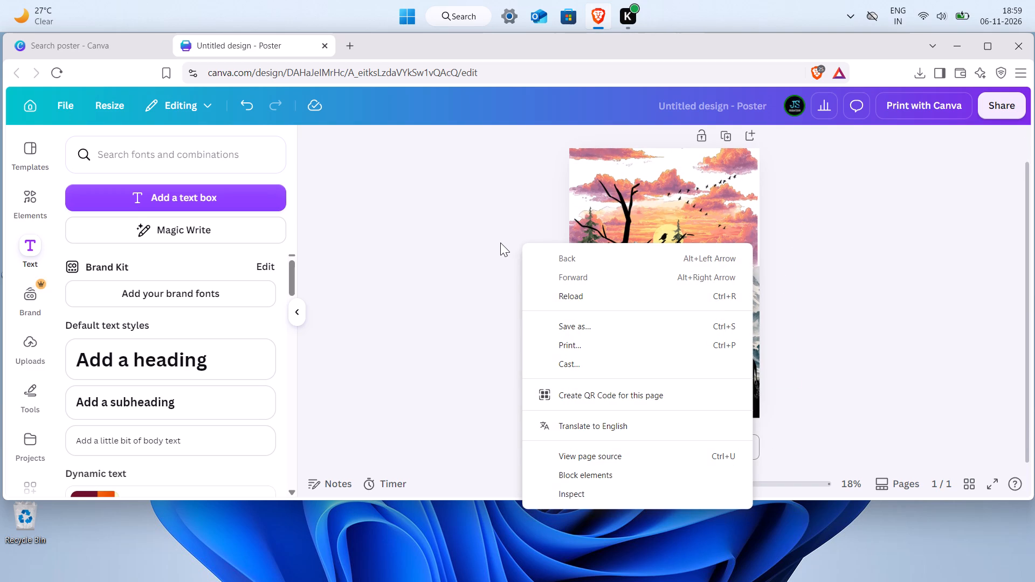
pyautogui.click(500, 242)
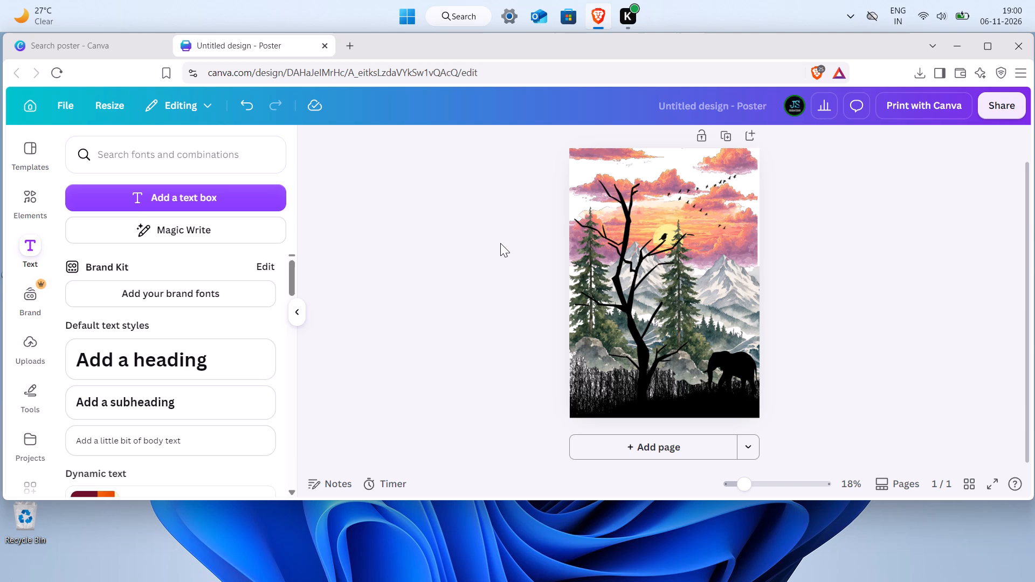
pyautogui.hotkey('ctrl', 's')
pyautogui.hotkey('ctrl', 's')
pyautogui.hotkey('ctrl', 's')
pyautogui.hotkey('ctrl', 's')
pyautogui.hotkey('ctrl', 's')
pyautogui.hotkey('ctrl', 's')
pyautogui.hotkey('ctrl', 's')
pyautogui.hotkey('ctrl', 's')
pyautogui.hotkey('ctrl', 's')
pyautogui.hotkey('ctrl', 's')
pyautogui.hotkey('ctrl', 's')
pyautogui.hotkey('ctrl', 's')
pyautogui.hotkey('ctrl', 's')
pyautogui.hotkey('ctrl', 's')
# Save the design's page to the Desktop as NATURE POSTER in the Webpage, Complete format.
pyautogui.rightClick(513, 264)
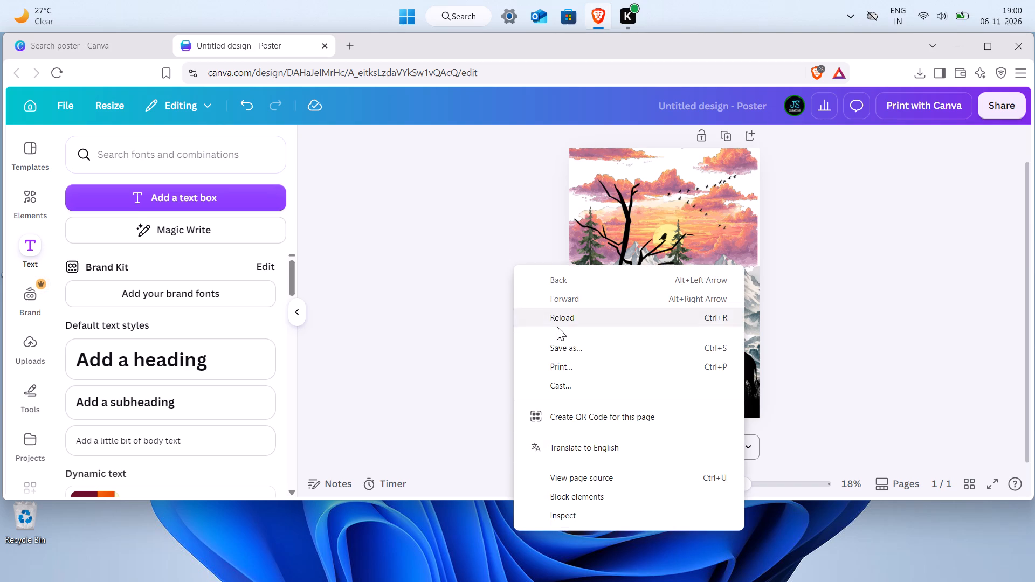
pyautogui.click(562, 349)
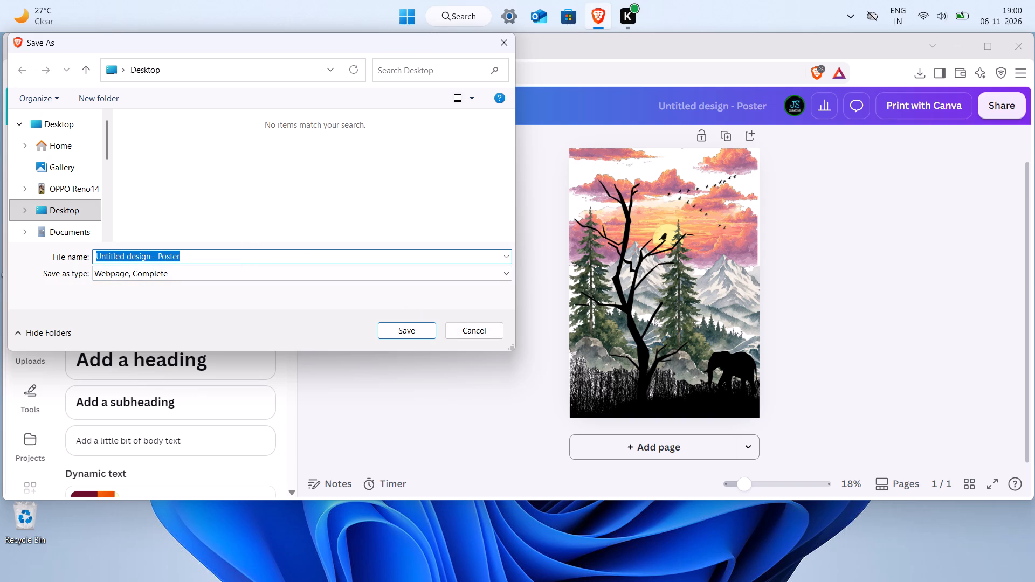
pyautogui.press('BackSpace')
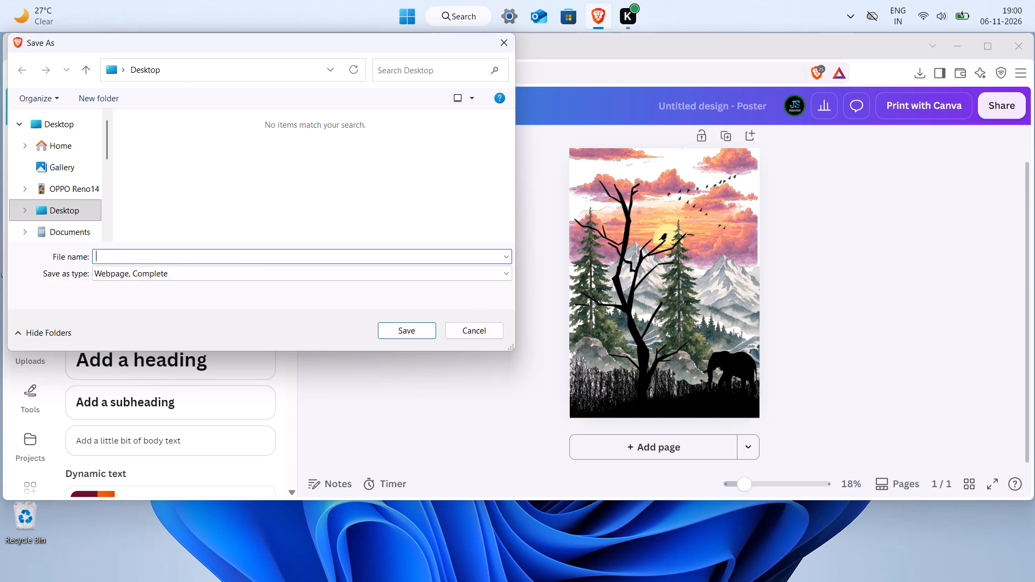
pyautogui.write('NAT')
pyautogui.write('URE')
pyautogui.press('space')
pyautogui.write('POSTER')
pyautogui.press('Return')
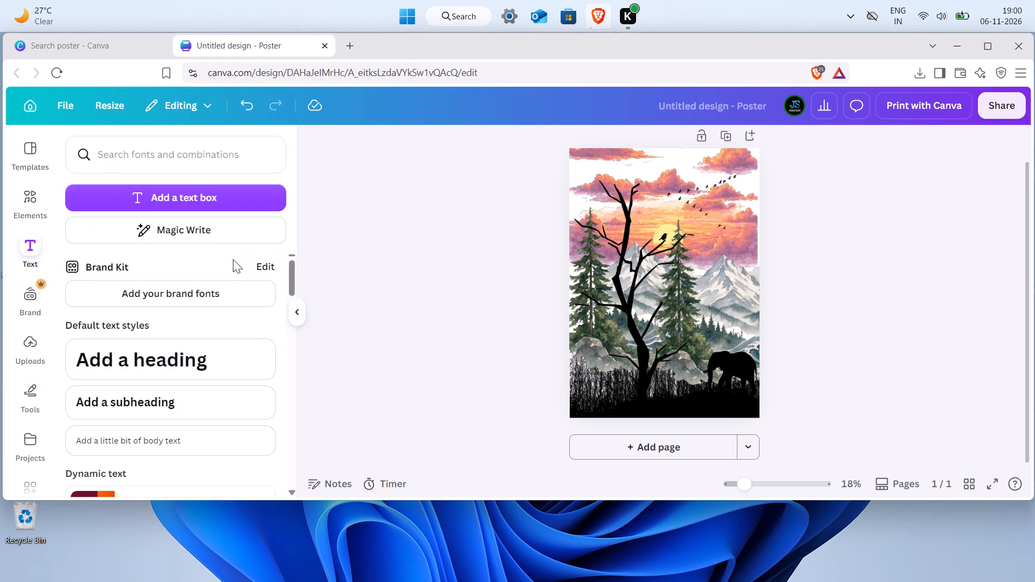